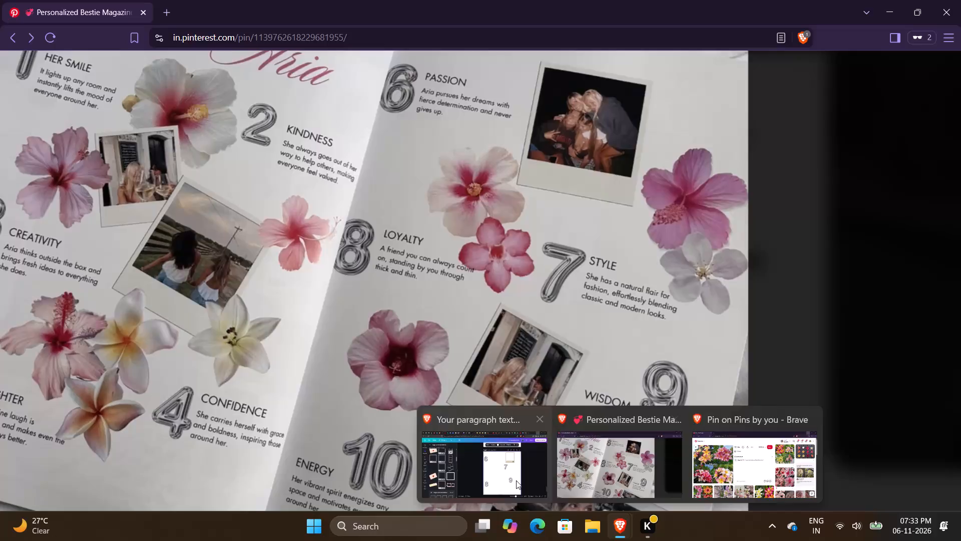
Check the reference magazine spread and browse the recommended elements in the Canva design for a different polaroid frame.
left_click(516, 480)
left_click_drag(654, 424, 659, 464)
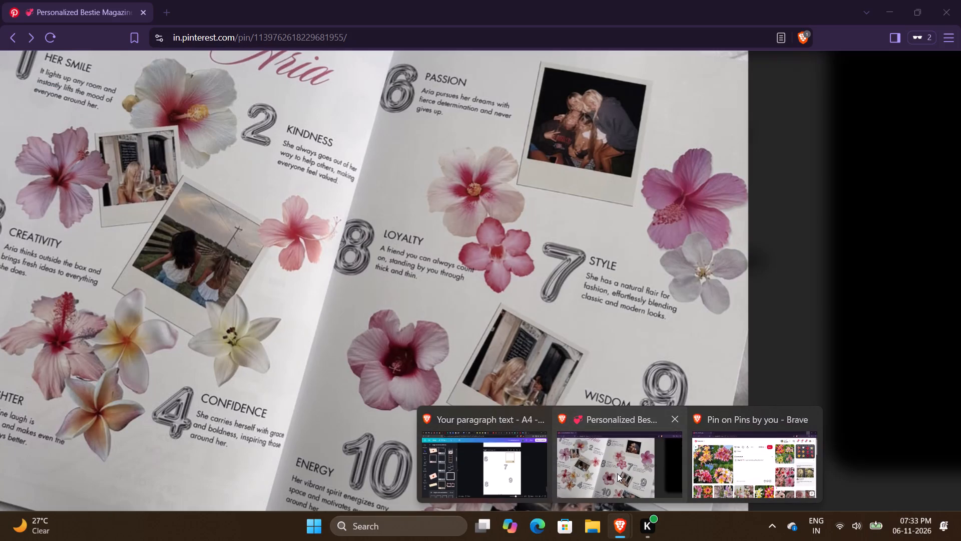
left_click(617, 473)
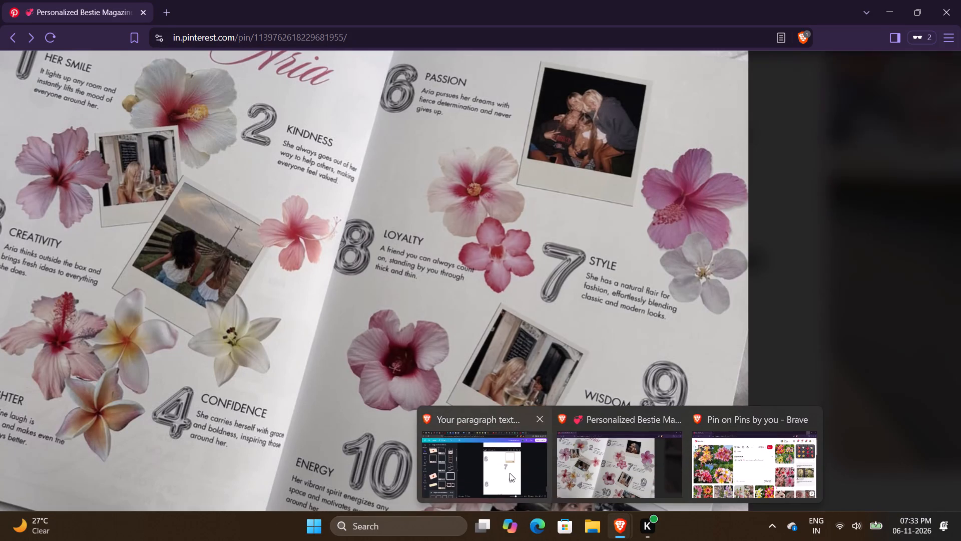
left_click(510, 473)
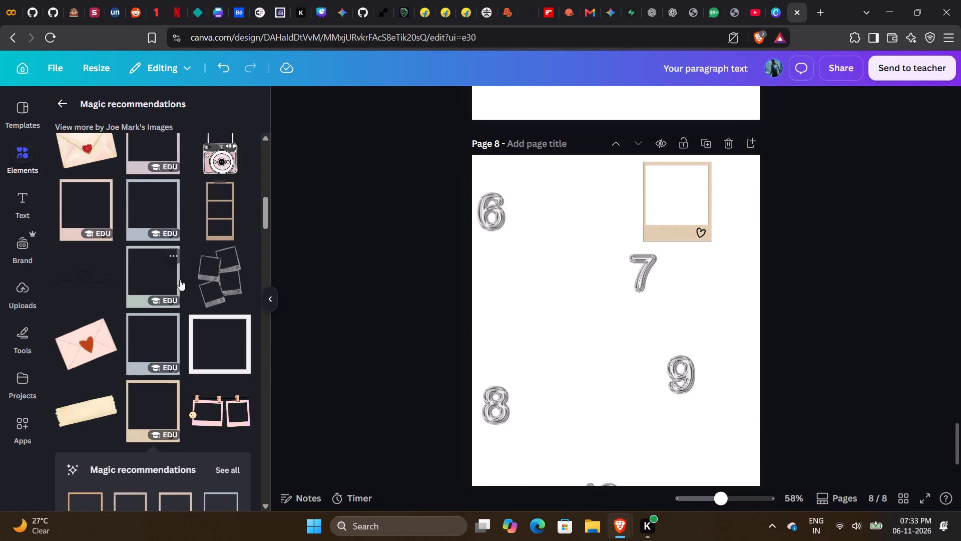
scroll(180, 280, "down", 2)
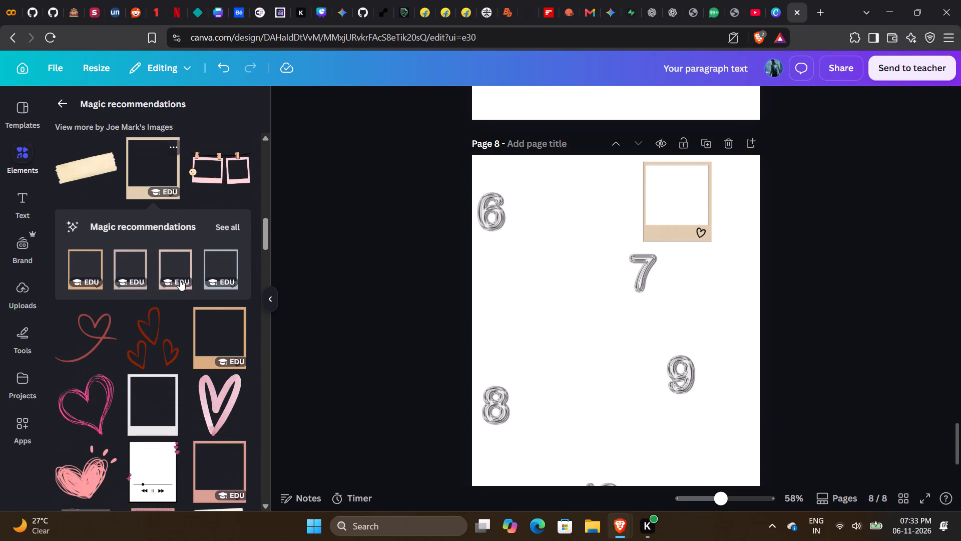
scroll(180, 280, "down", 1)
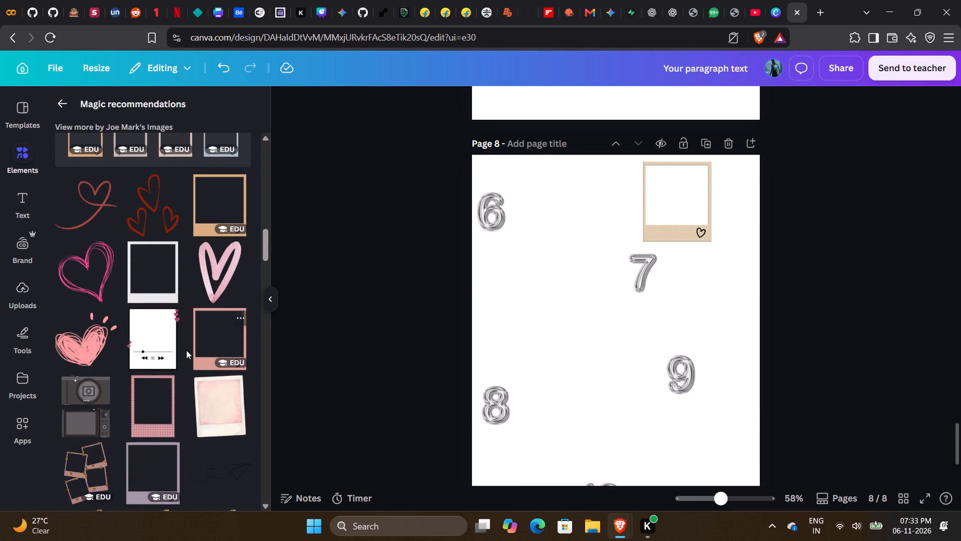
scroll(186, 350, "down", 1)
scroll(186, 350, "up", 2)
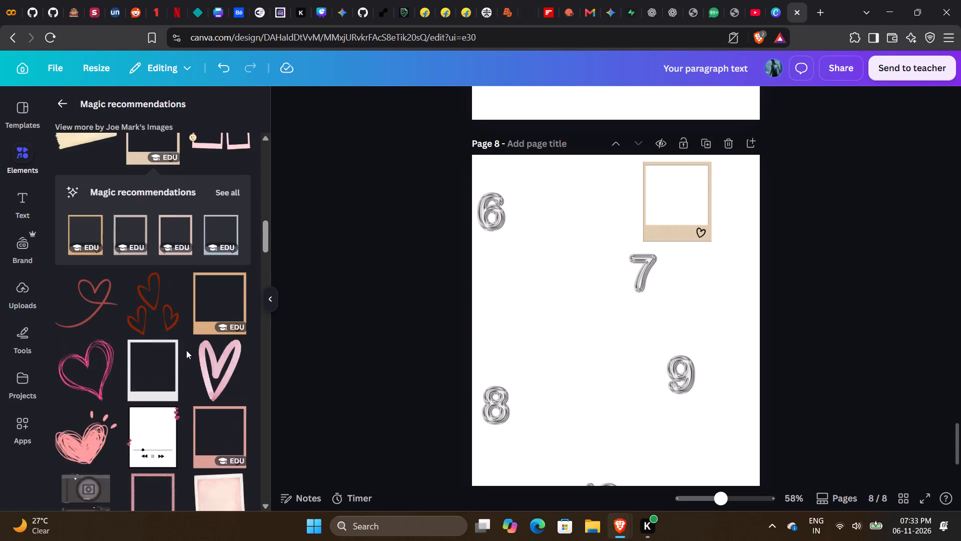
scroll(186, 350, "up", 5)
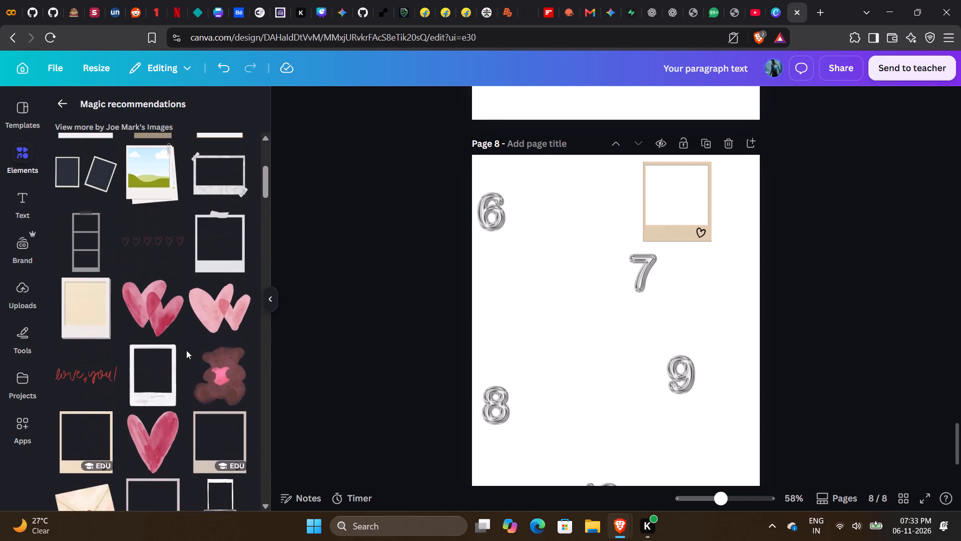
scroll(186, 350, "up", 1)
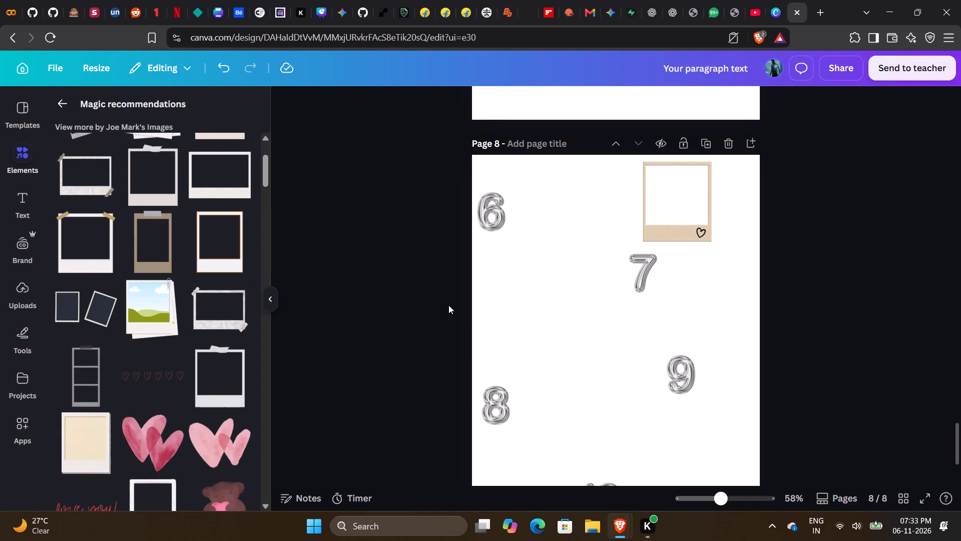
Replace the beige polaroid frame on page 8 with the paper-clipped stacked polaroid frame, shrunk and placed above the number 7.
left_click(696, 212)
left_click(698, 137)
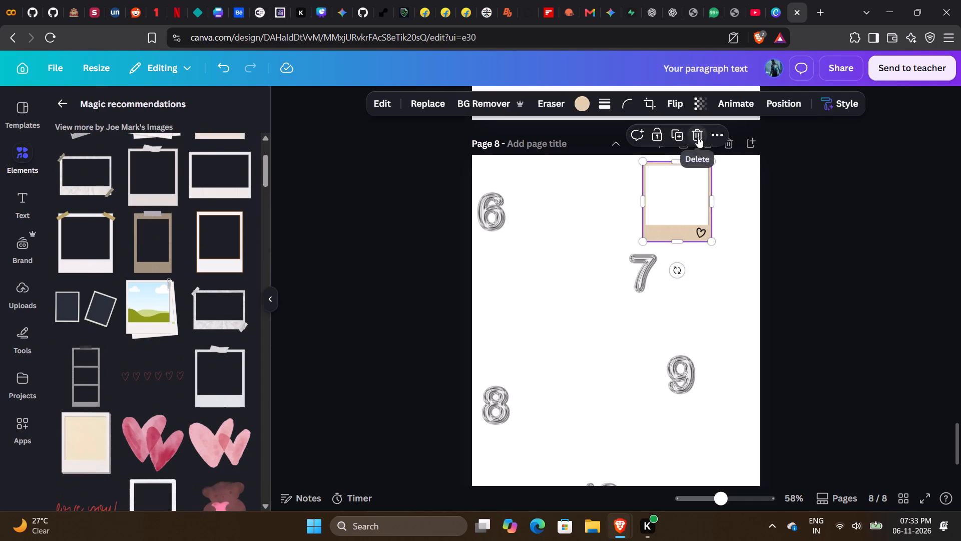
left_click(144, 324)
left_click_drag(610, 389, 598, 360)
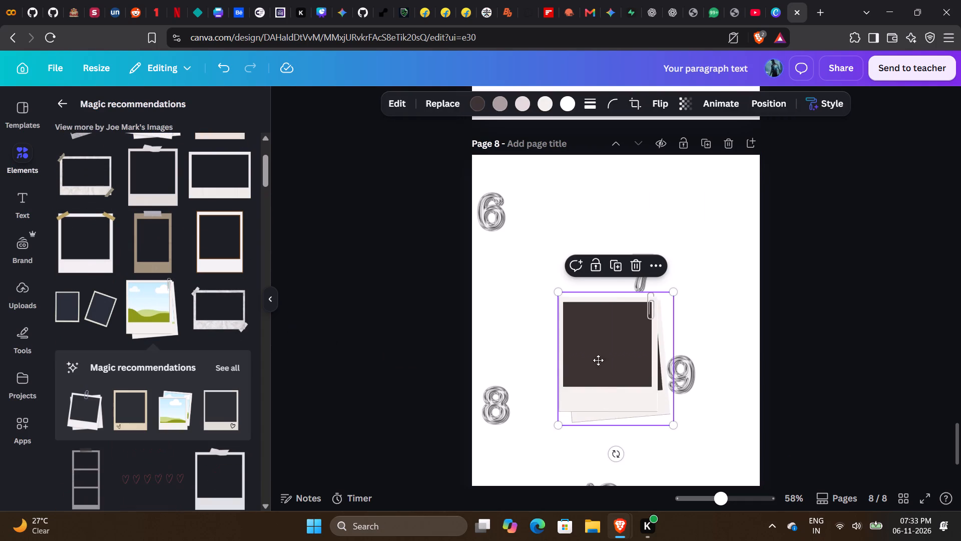
left_click_drag(598, 360, 647, 247)
left_click_drag(711, 282, 655, 244)
left_click_drag(633, 219, 671, 242)
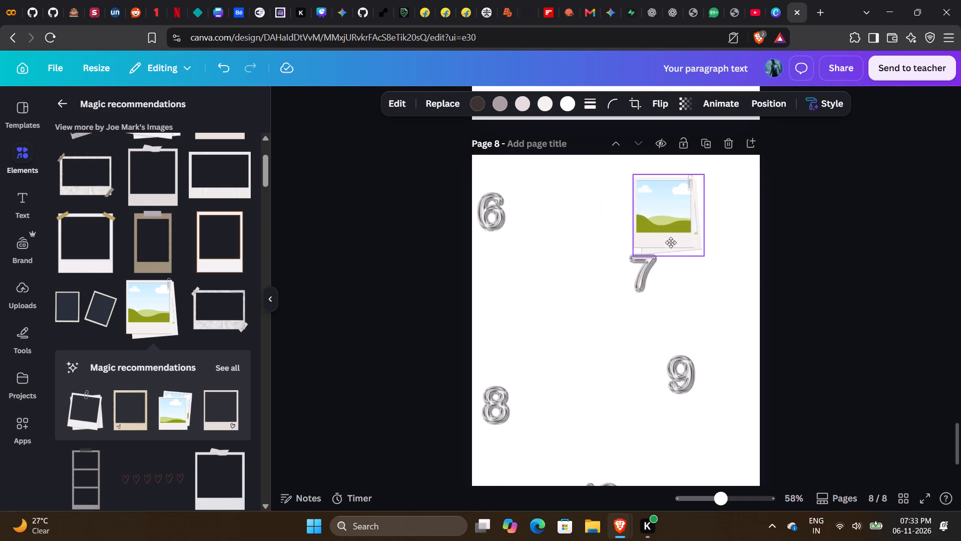
left_click_drag(671, 242, 671, 247)
Move the silver number 7 down and slightly left, clear of the photo frame.
left_click(637, 279)
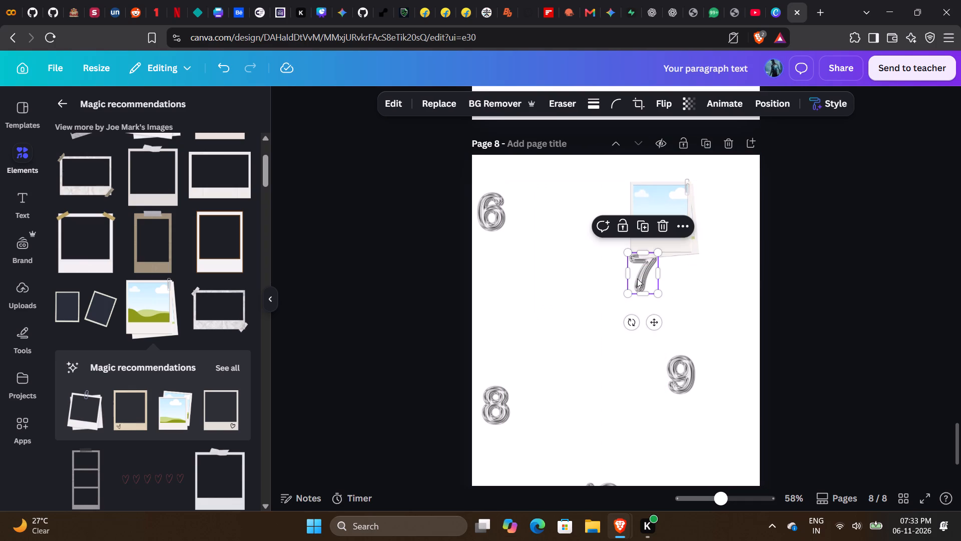
left_click_drag(655, 320, 642, 348)
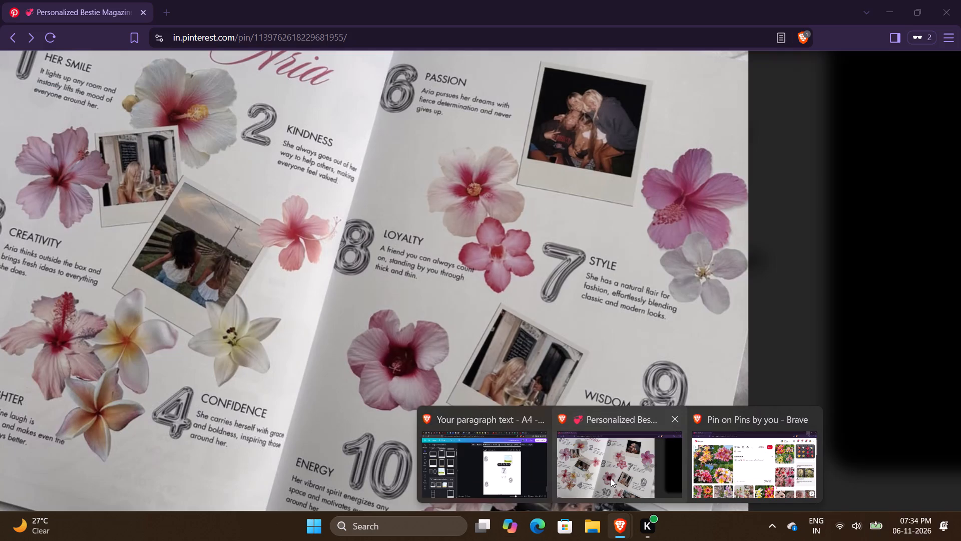
Check the reference spread and move the silver number 8 up along the page's left side, slightly lower than the 7.
left_click(611, 478)
scroll(463, 321, "down", 1)
scroll(463, 321, "up", 1)
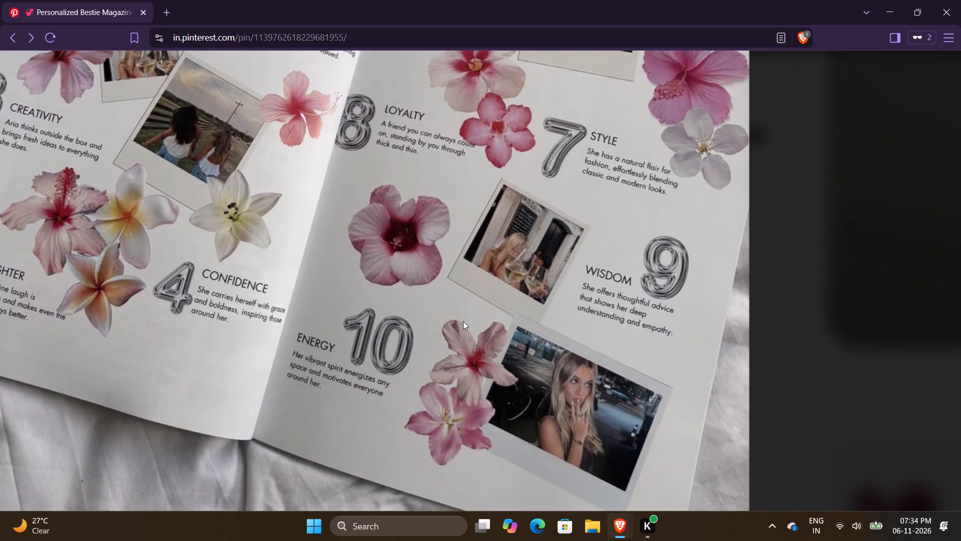
left_click(520, 461)
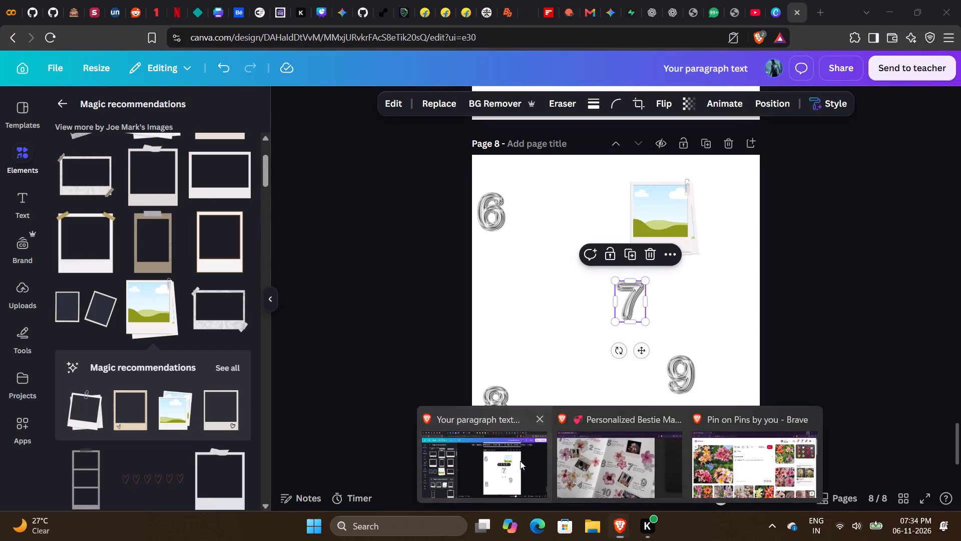
left_click(503, 413)
left_click_drag(508, 455, 512, 417)
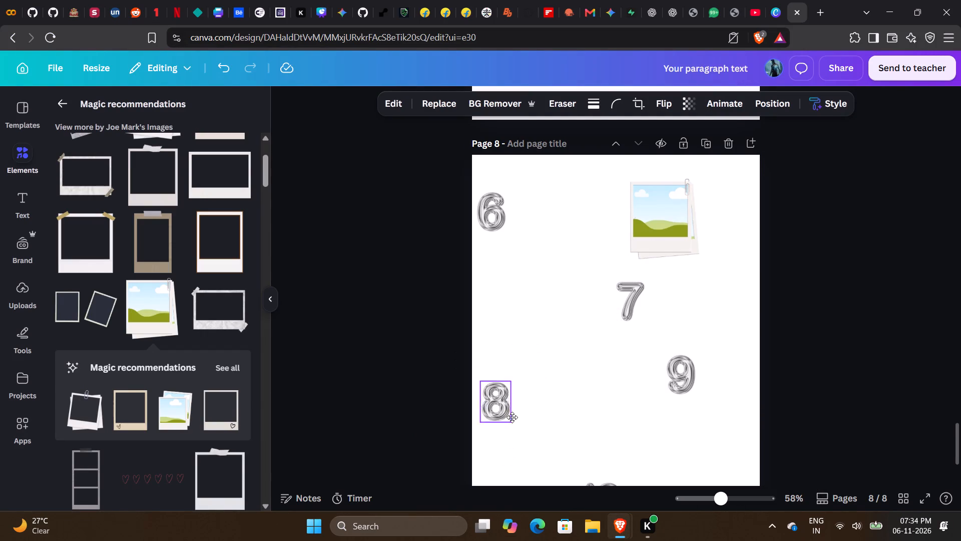
left_click_drag(512, 417, 508, 395)
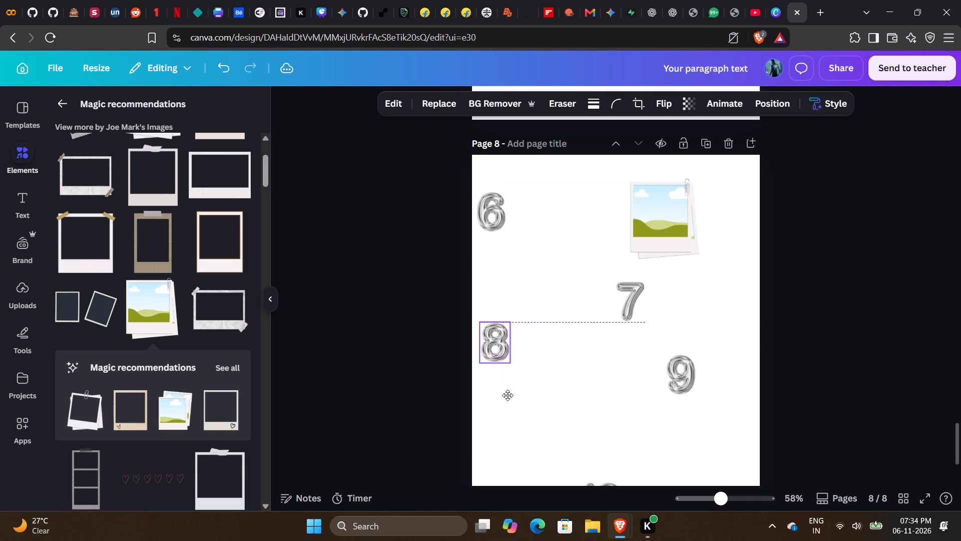
left_click_drag(508, 395, 509, 398)
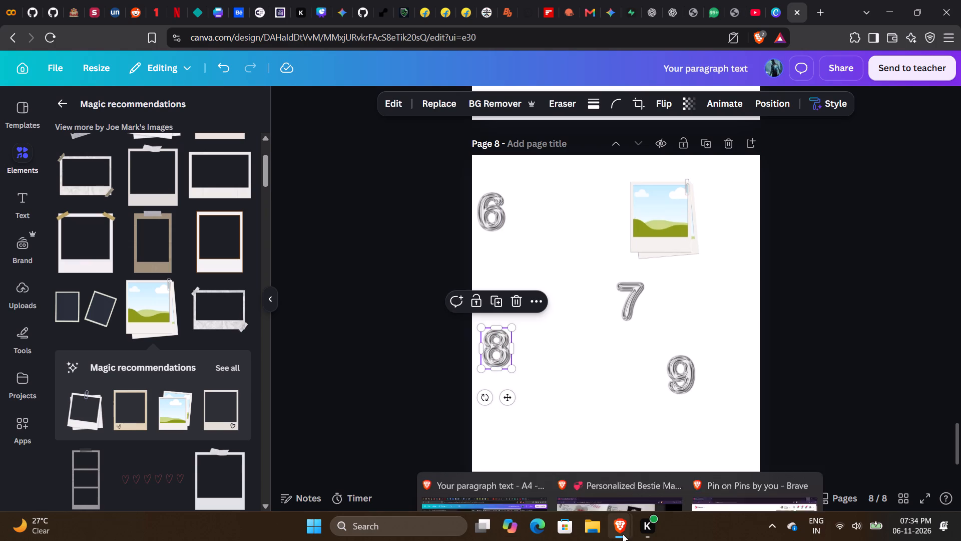
Check the reference spread and shift the silver number 9 slightly up and towards the page's right edge.
left_click(609, 485)
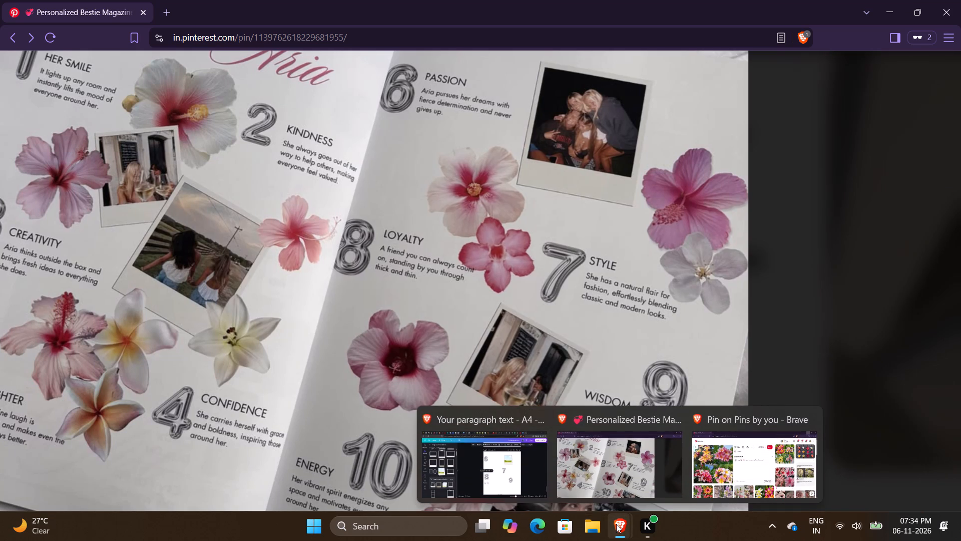
left_click(524, 470)
left_click(684, 379)
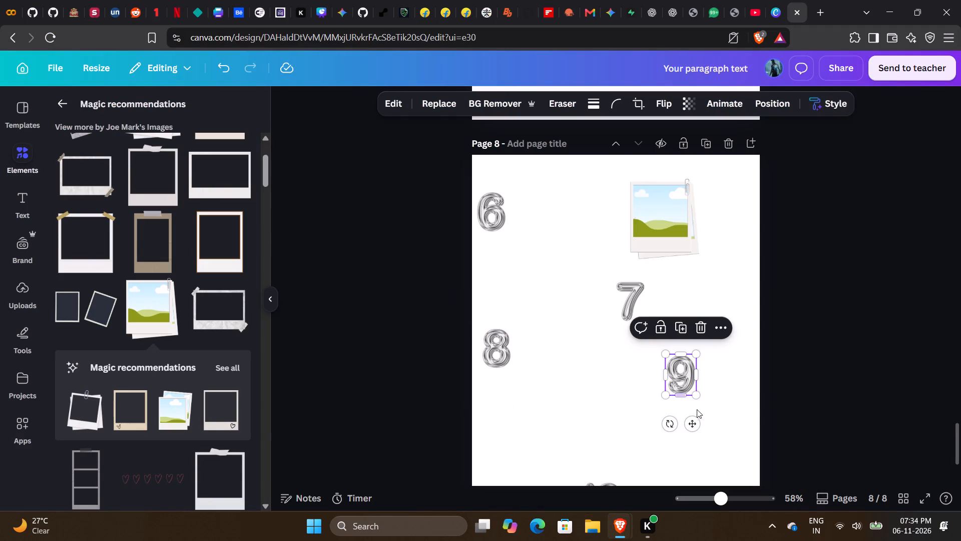
left_click_drag(692, 430, 702, 423)
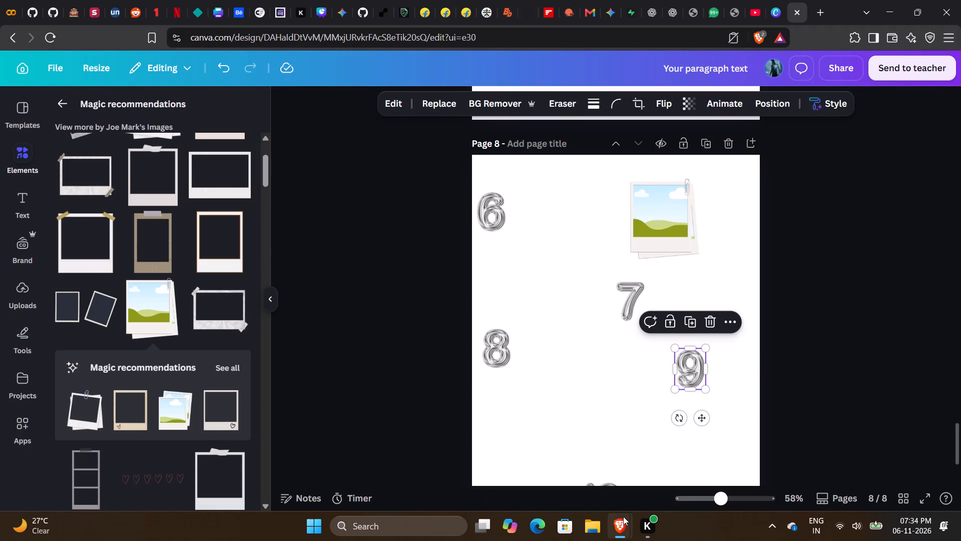
Check the lower half of the reference spread and move the silver number 10 left and slightly up near the page bottom.
left_click(598, 459)
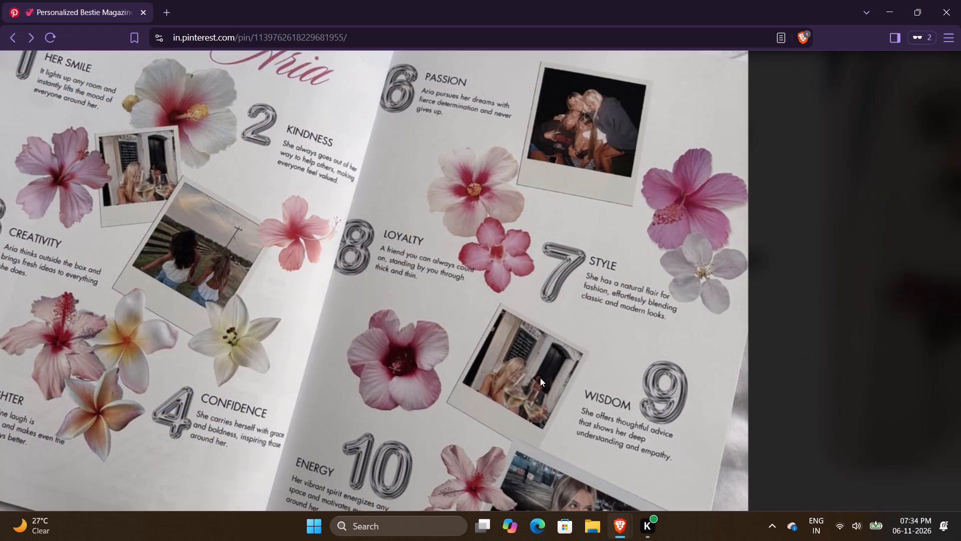
scroll(540, 378, "down", 1)
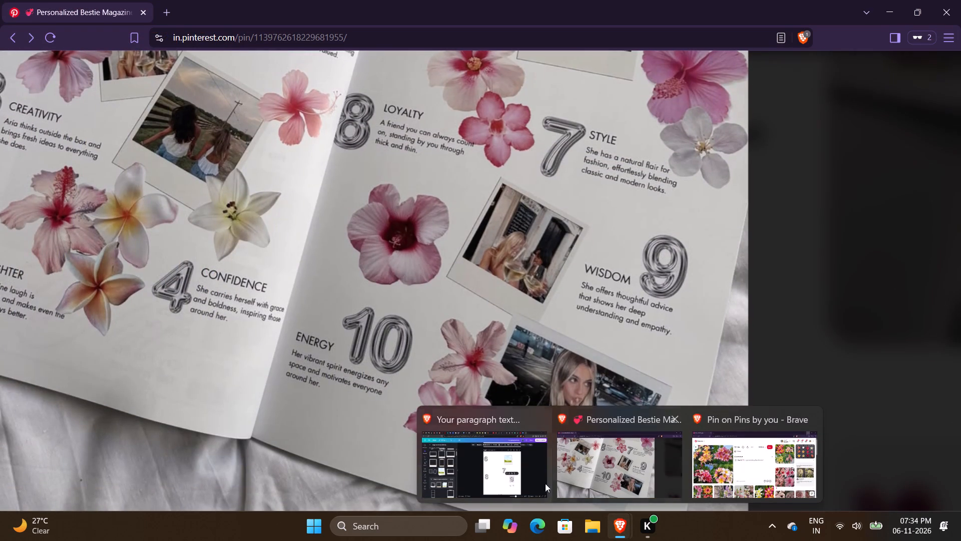
left_click(511, 483)
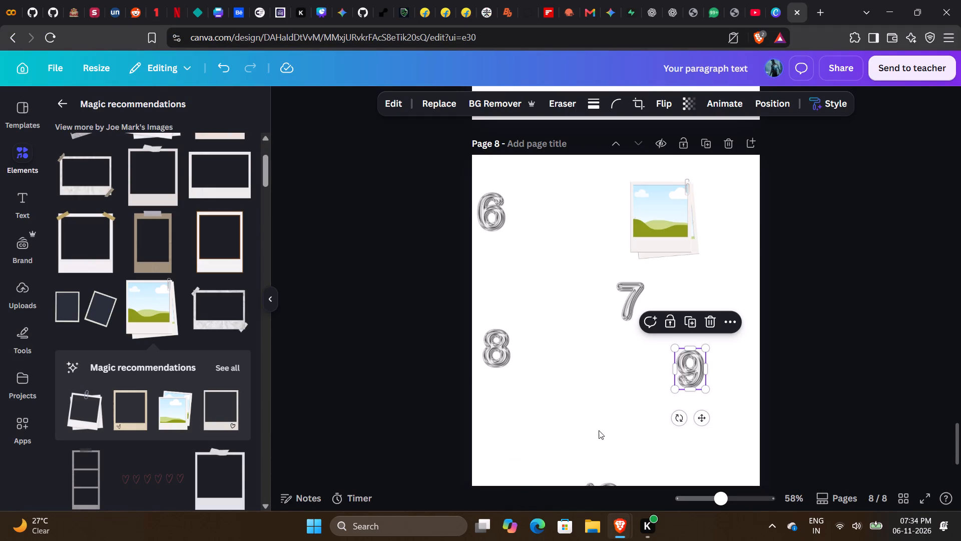
scroll(597, 418, "down", 1)
left_click(602, 375)
left_click_drag(613, 424, 581, 405)
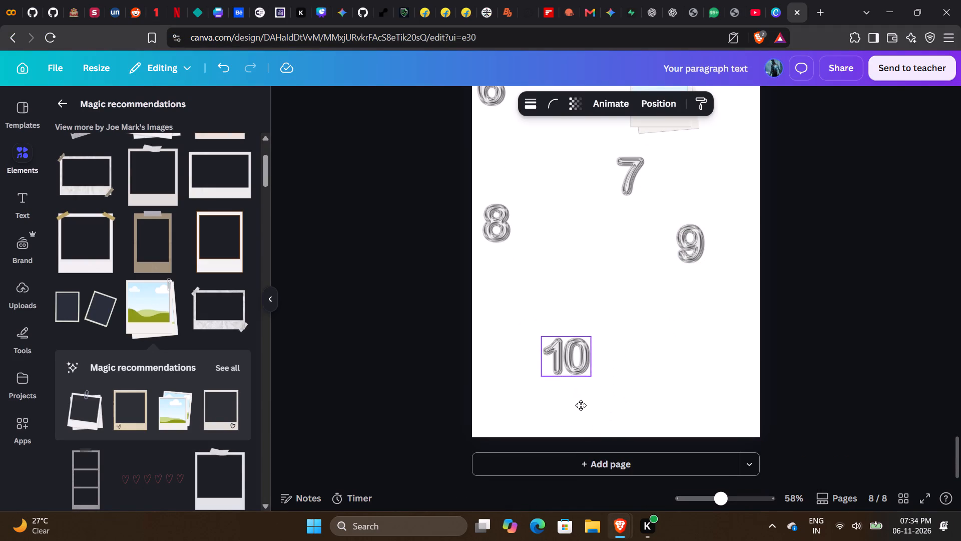
left_click_drag(581, 405, 579, 411)
Move the silver number 9 further down near the page's right edge, keeping it above the level of the 10.
left_click(688, 258)
left_click_drag(704, 292, 711, 327)
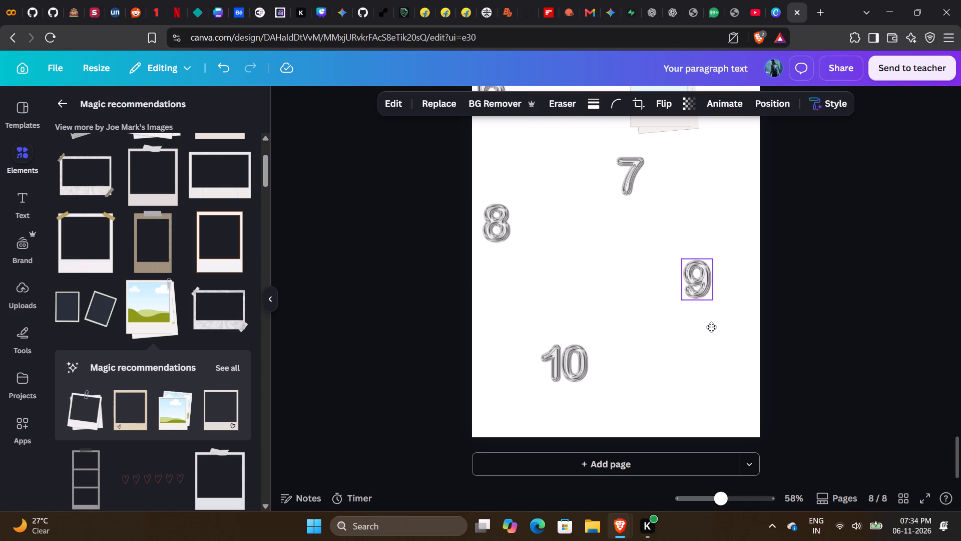
left_click_drag(711, 327, 711, 328)
left_click(714, 393)
Check the caption layout in the reference spread and add a text box just to the right of the silver number 6.
scroll(662, 371, "up", 1)
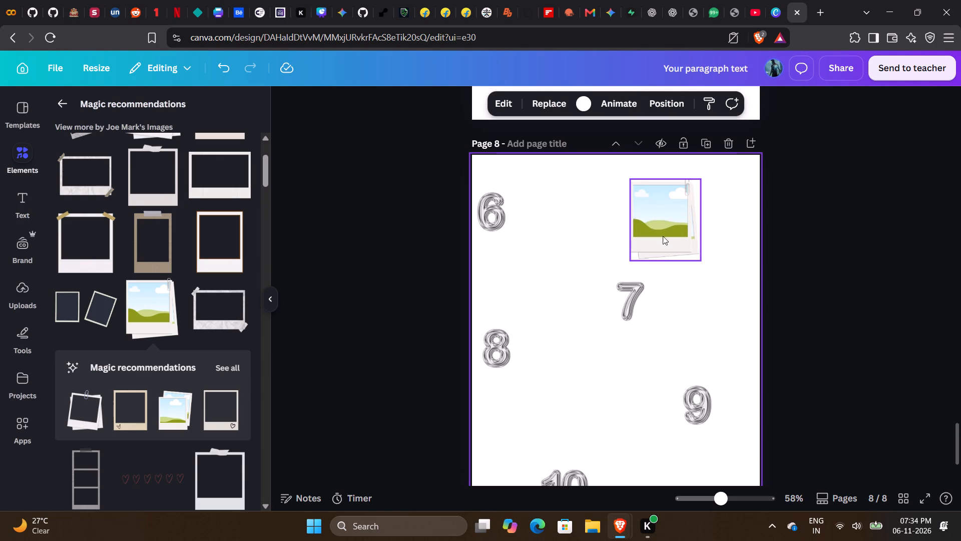
left_click(626, 524)
left_click(603, 490)
scroll(491, 302, "up", 2)
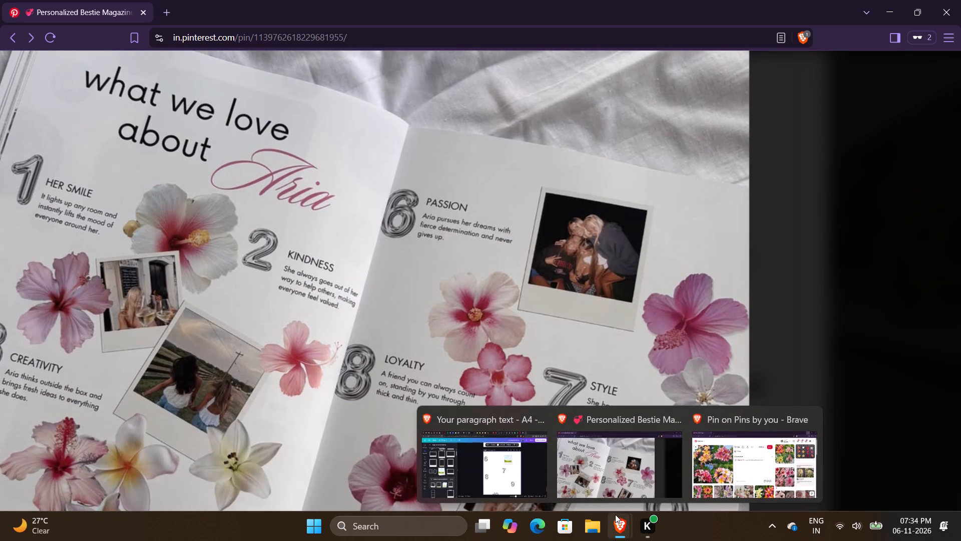
left_click(526, 468)
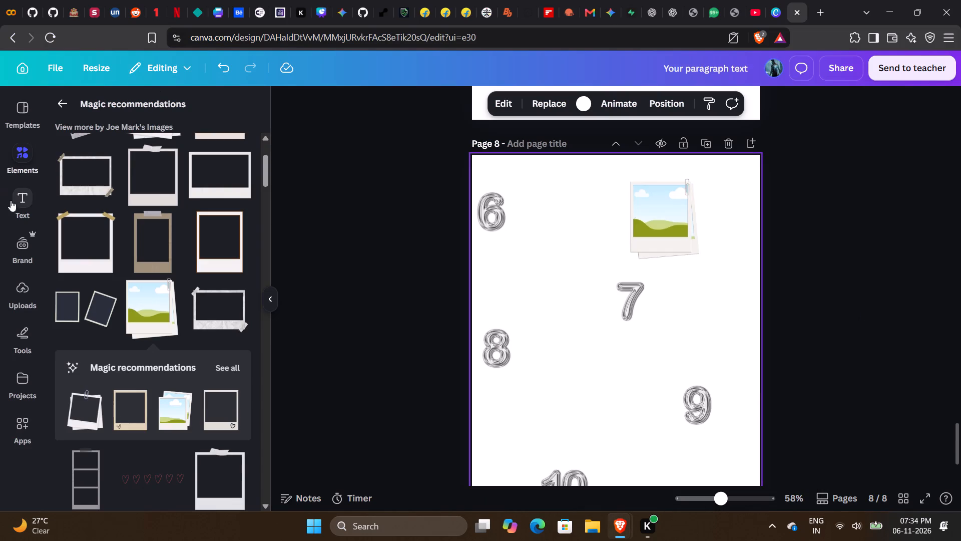
left_click(17, 206)
left_click(179, 157)
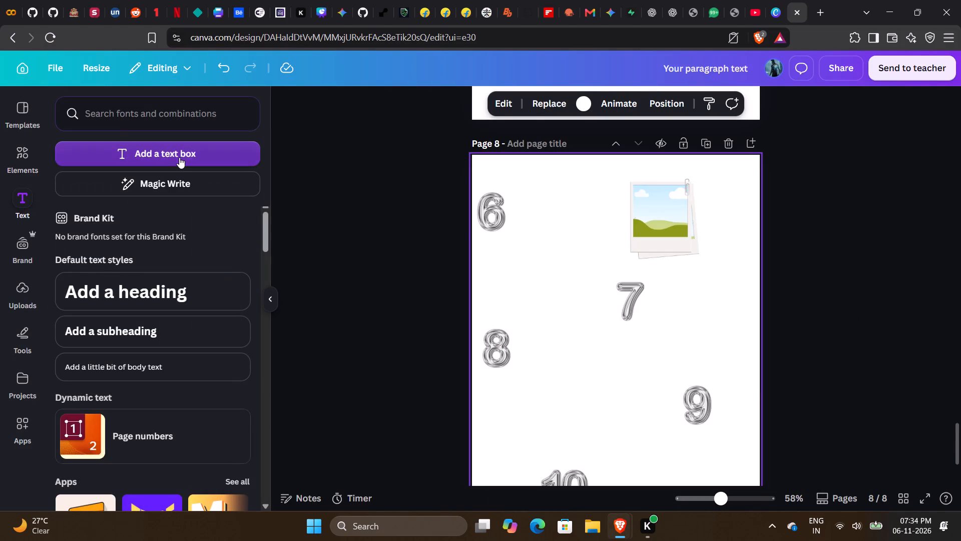
left_click_drag(628, 354, 560, 233)
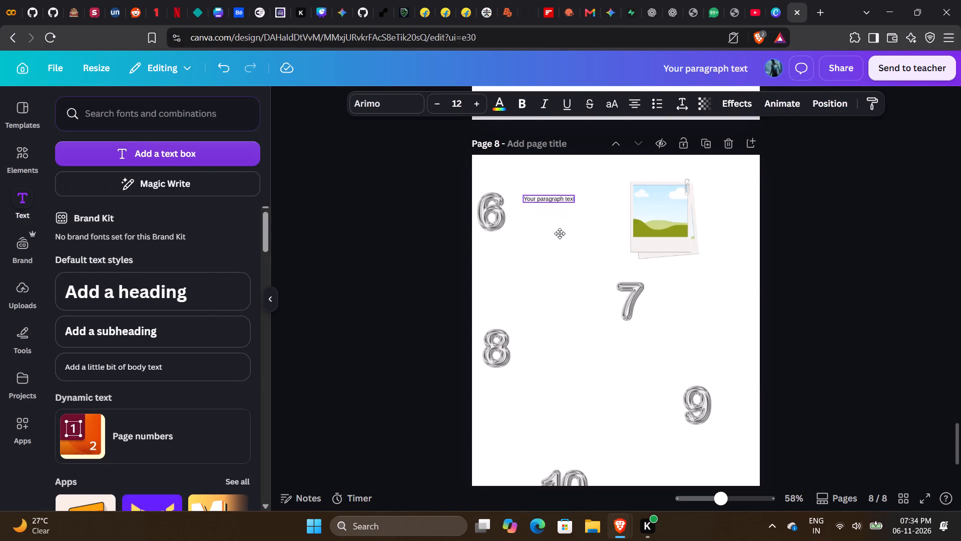
left_click_drag(560, 233, 559, 233)
Set the new text box's font to Lora and its size to 15.
left_click(393, 108)
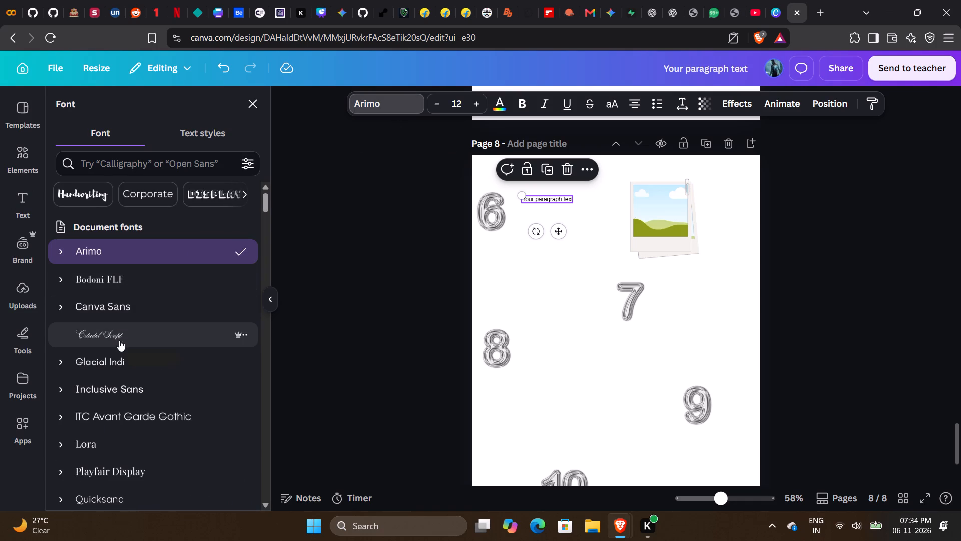
left_click(100, 437)
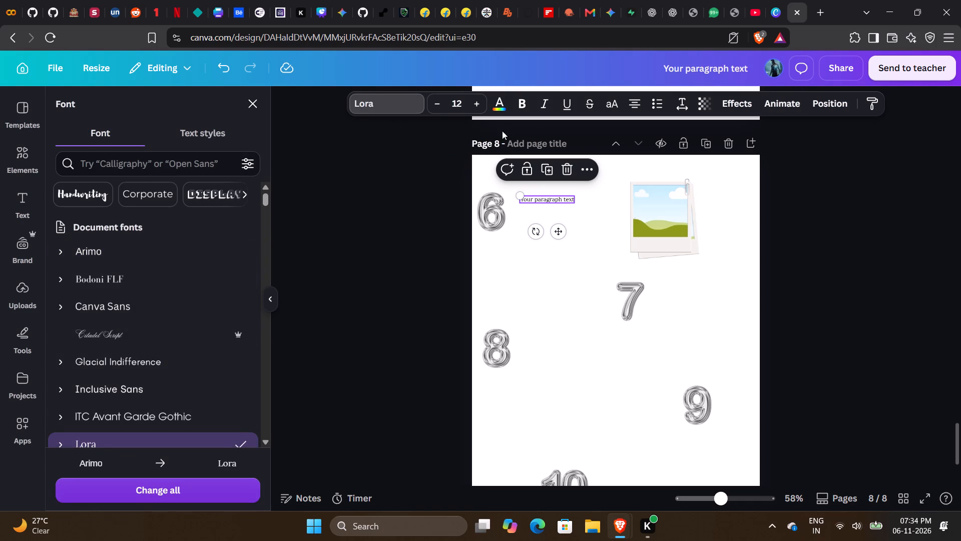
left_click(460, 98)
type("15")
key("Return")
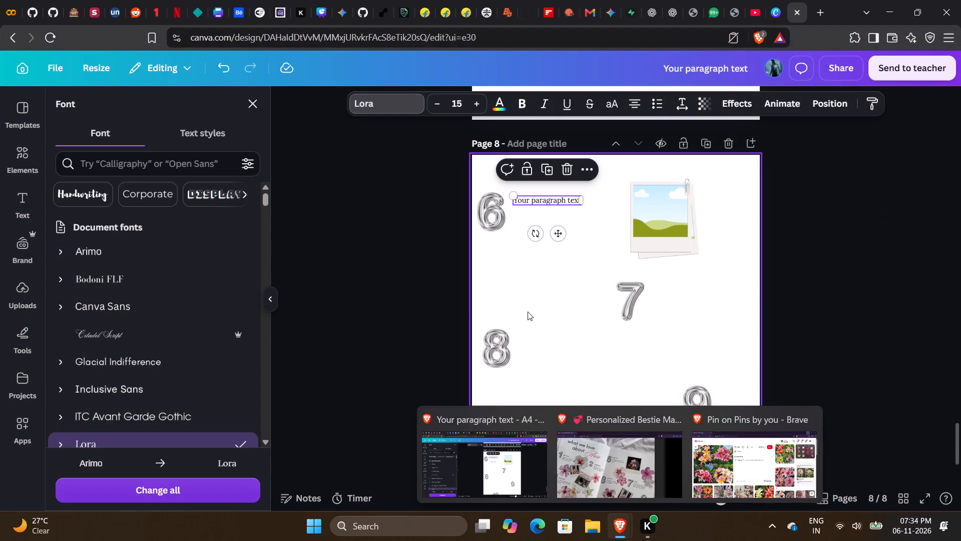
Replace the placeholder text beside the silver number 6 with the heading PASSION in uppercase.
type("pa")
scroll(549, 289, "down", 2)
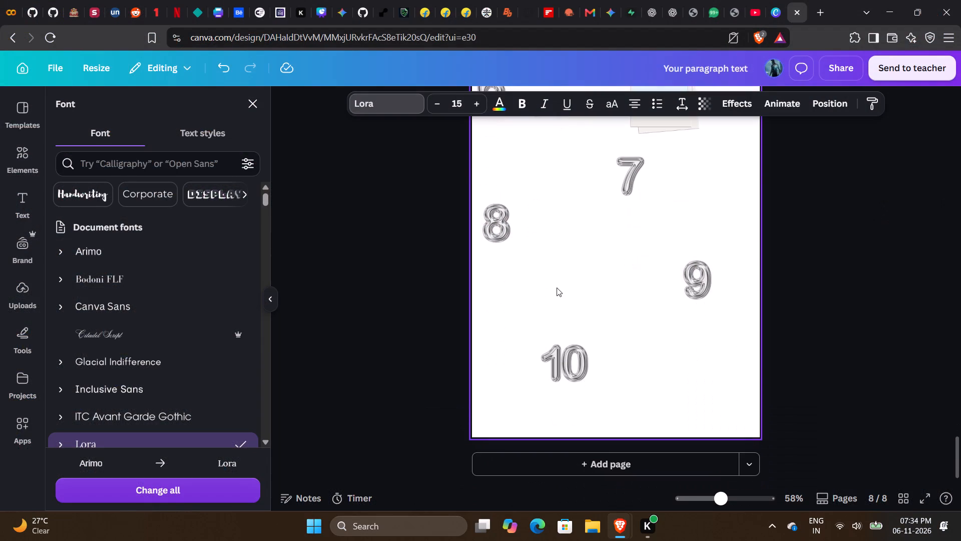
scroll(557, 288, "up", 1)
left_click(553, 200)
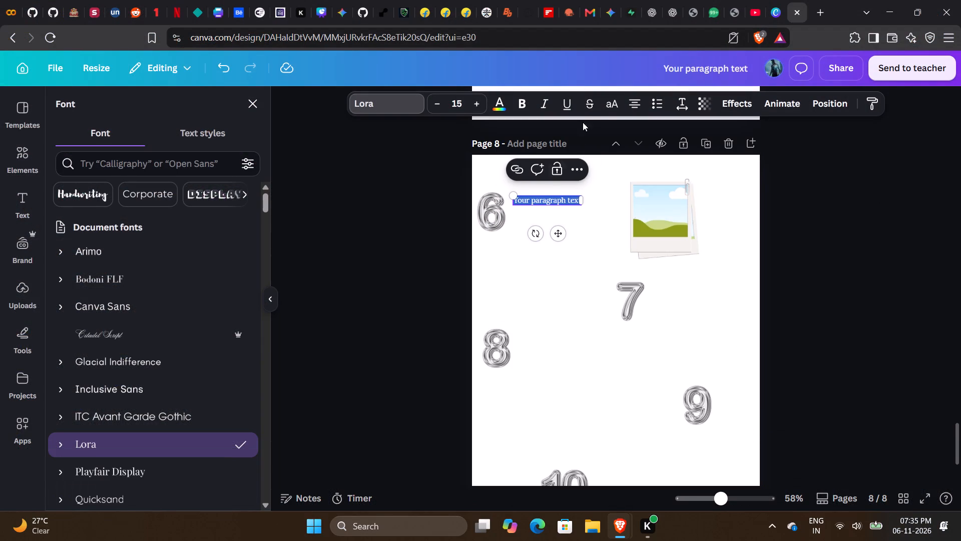
left_click(610, 103)
type("passion")
key("Return")
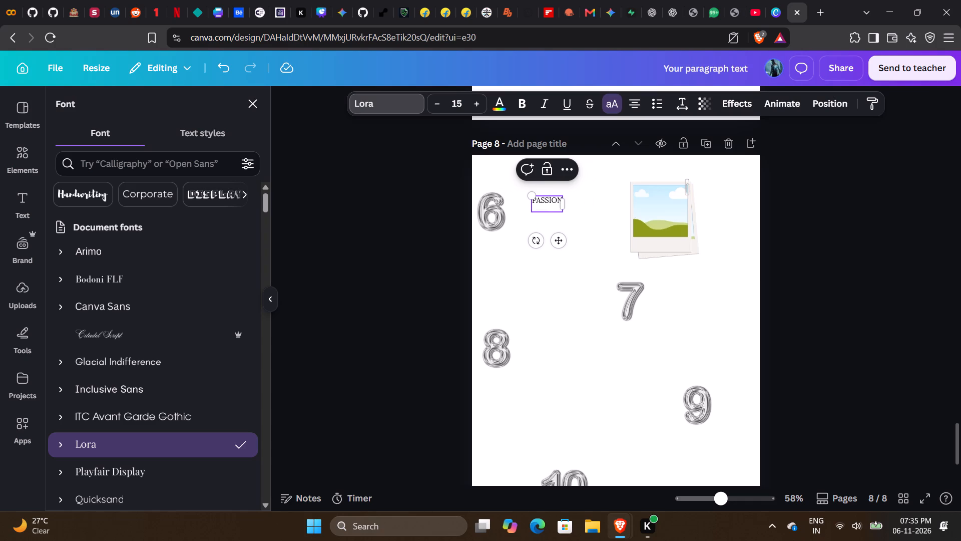
left_click(605, 279)
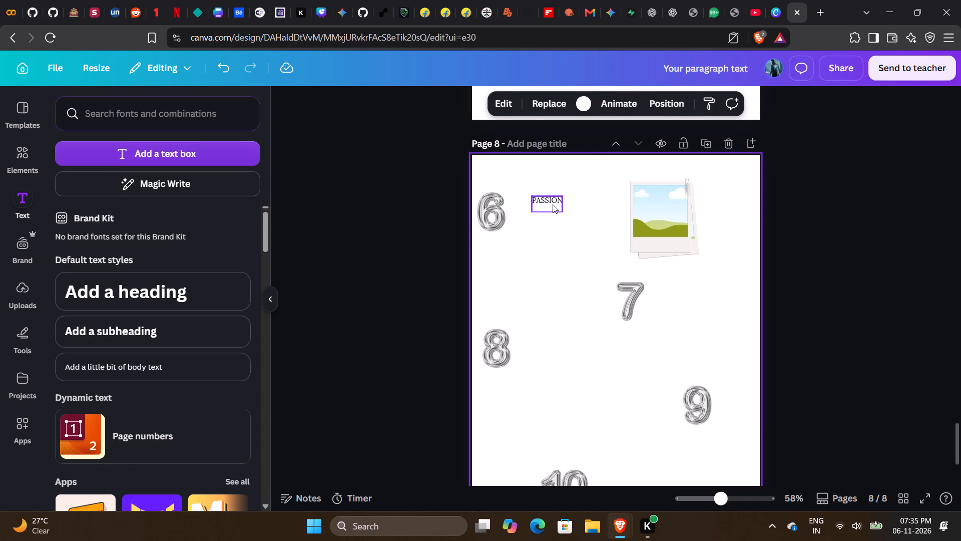
Move the PASSION heading close beside the upper part of the 6 and remove its trailing blank line.
left_click(553, 204)
left_click_drag(560, 239, 544, 235)
left_click(533, 205)
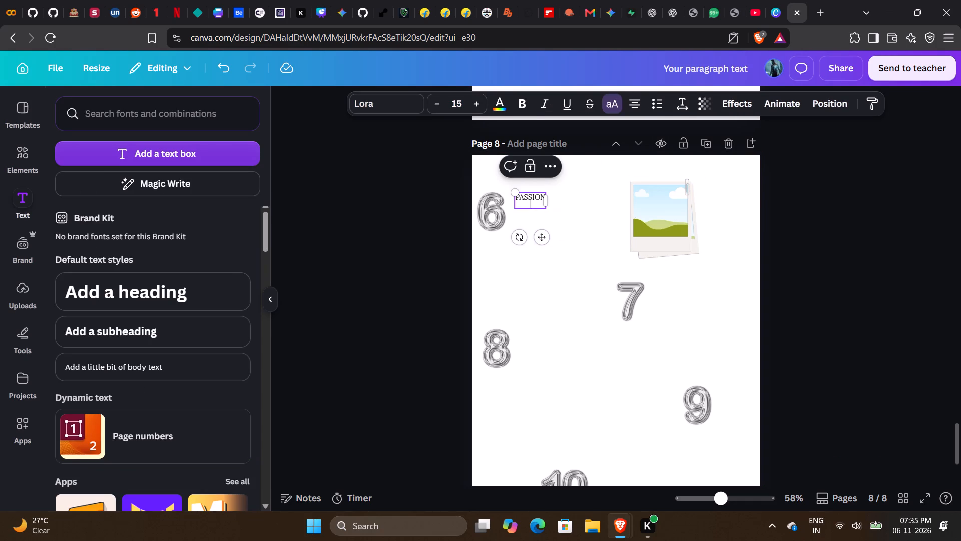
key("BackSpace")
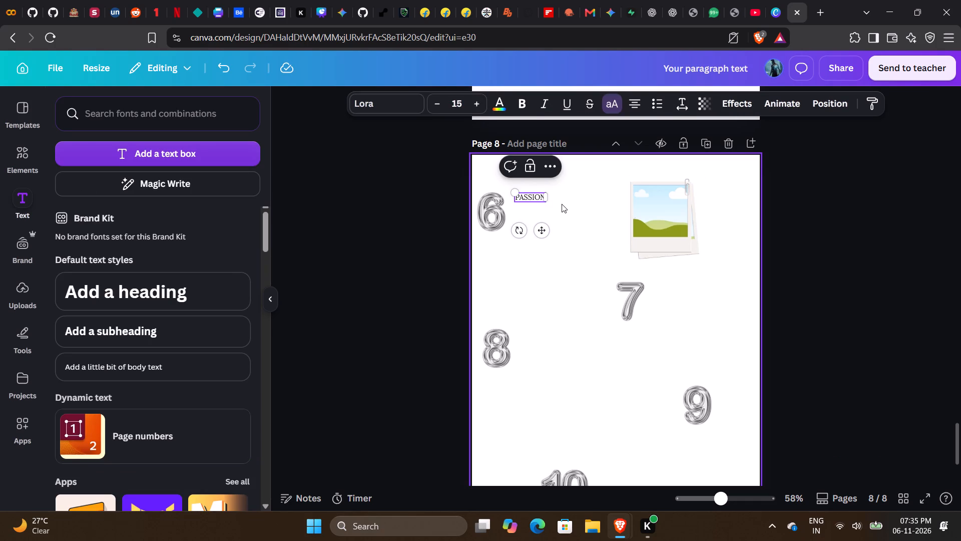
left_click(562, 204)
left_click(530, 199)
left_click(545, 229)
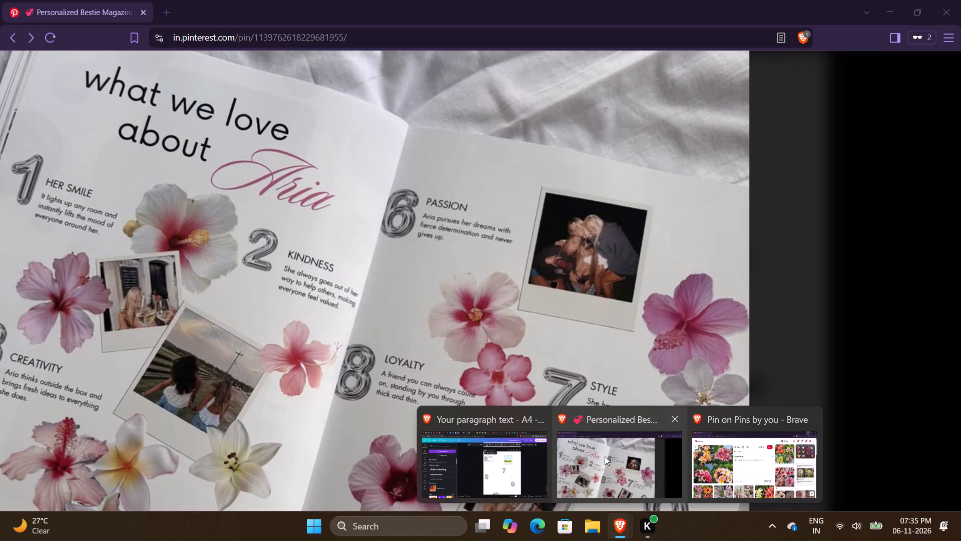
left_click(578, 257)
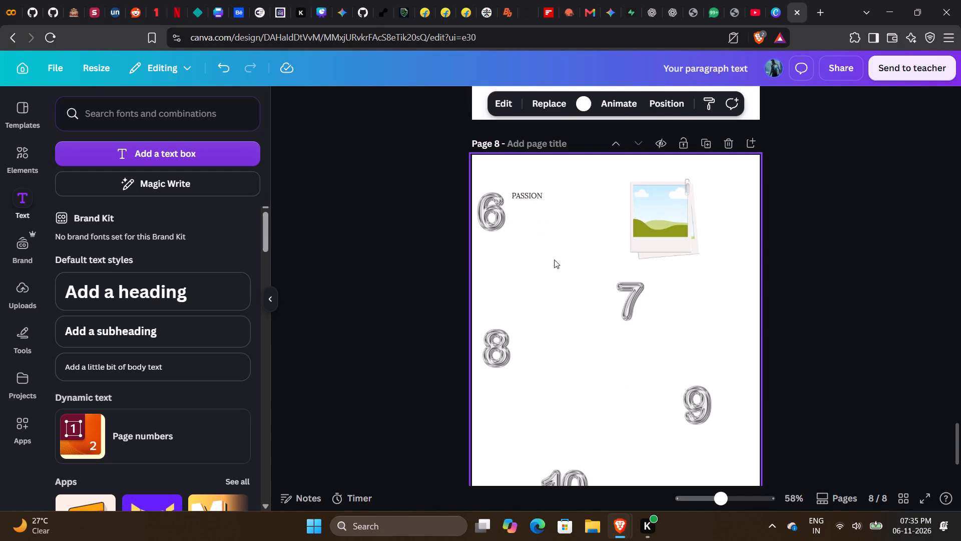
Add another body text box to page 8 and set its font size to 11.
left_click(174, 149)
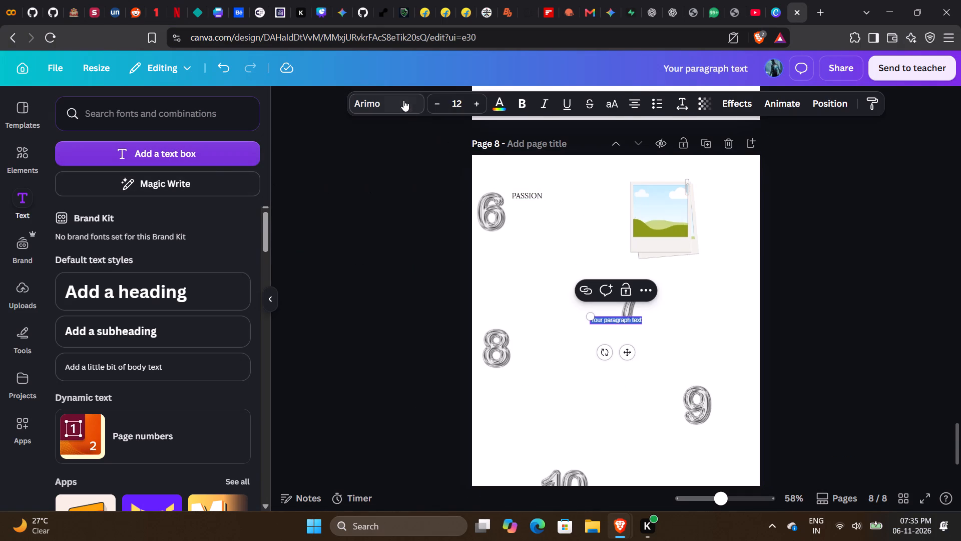
left_click(403, 100)
left_click(465, 103)
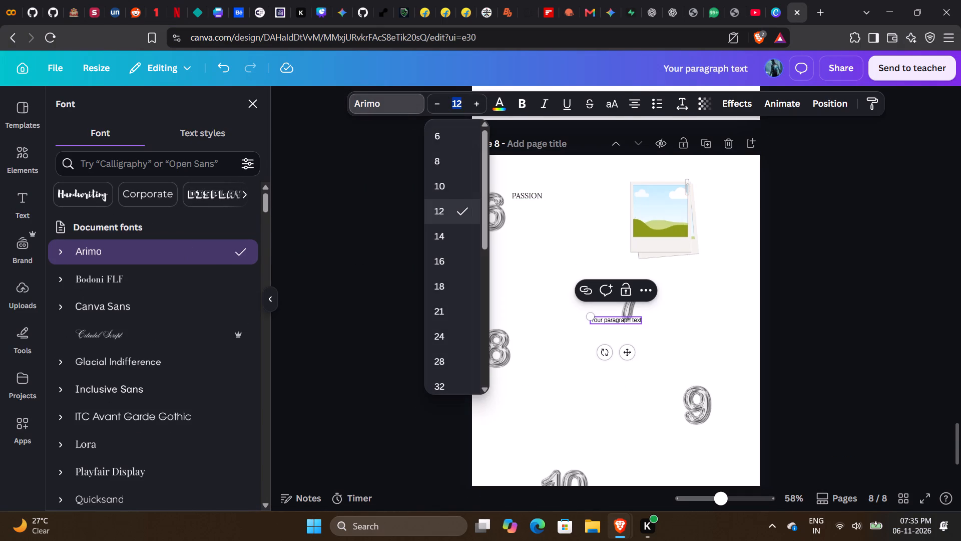
type("11")
left_click(574, 246)
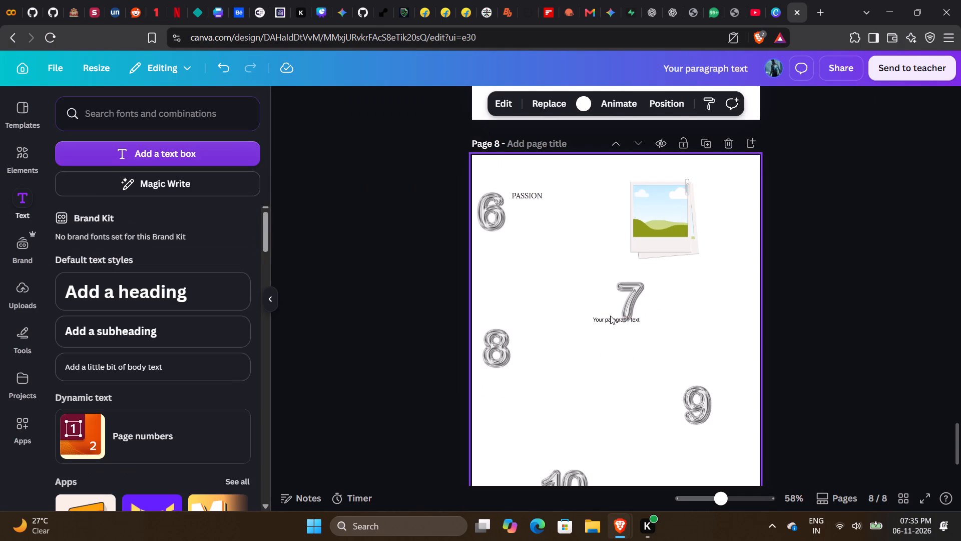
Move the new text box from the silver number 7 to just below the PASSION heading.
left_click(610, 319)
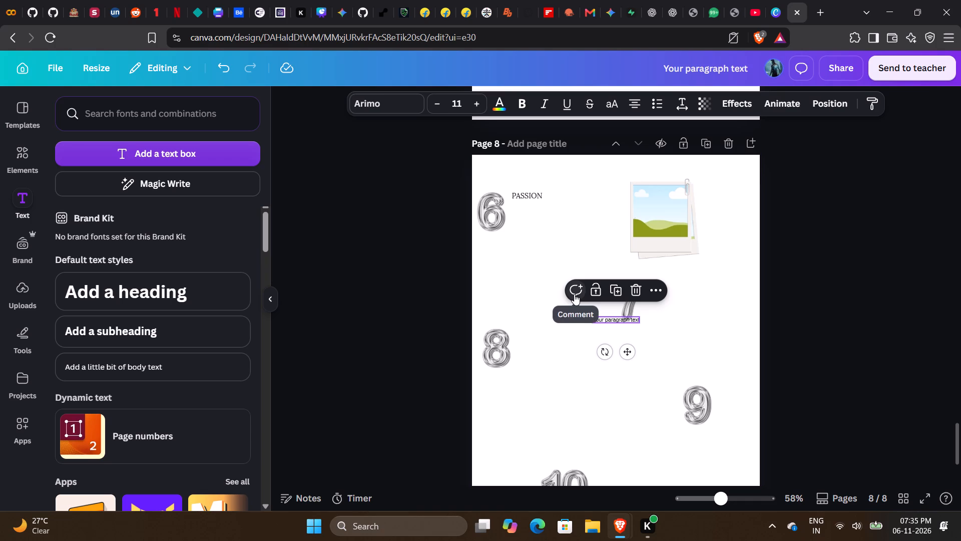
type("She")
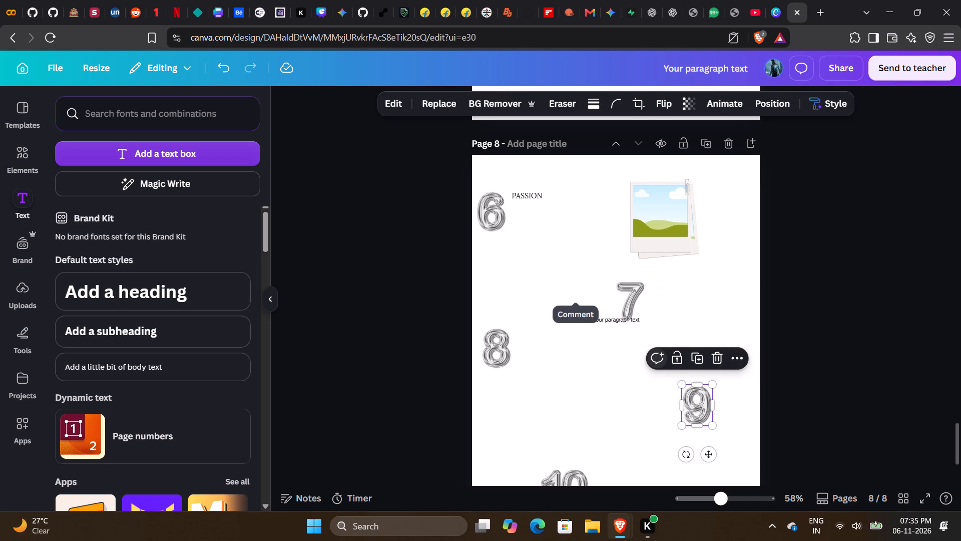
left_click(605, 318)
left_click_drag(628, 353, 560, 271)
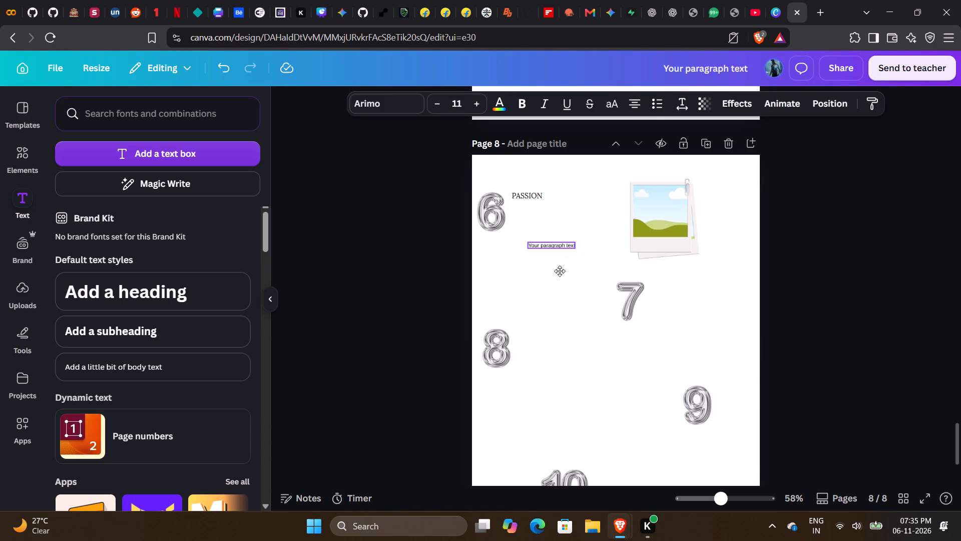
left_click_drag(560, 271, 558, 266)
Replace the placeholder text below PASSION with "She pursues her dreams with fierce determination and never gives up.".
double_click(548, 231)
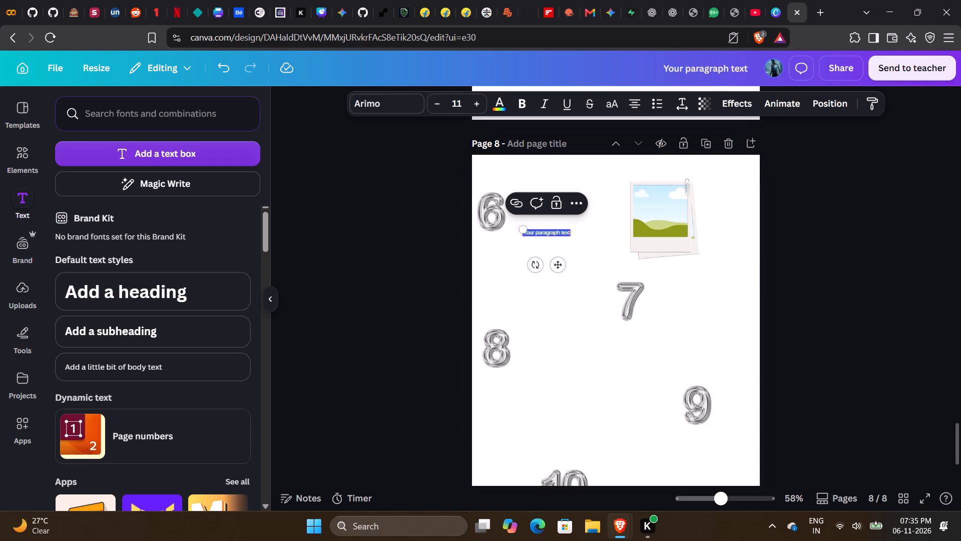
type("She")
key("space")
type("pursues her dreams")
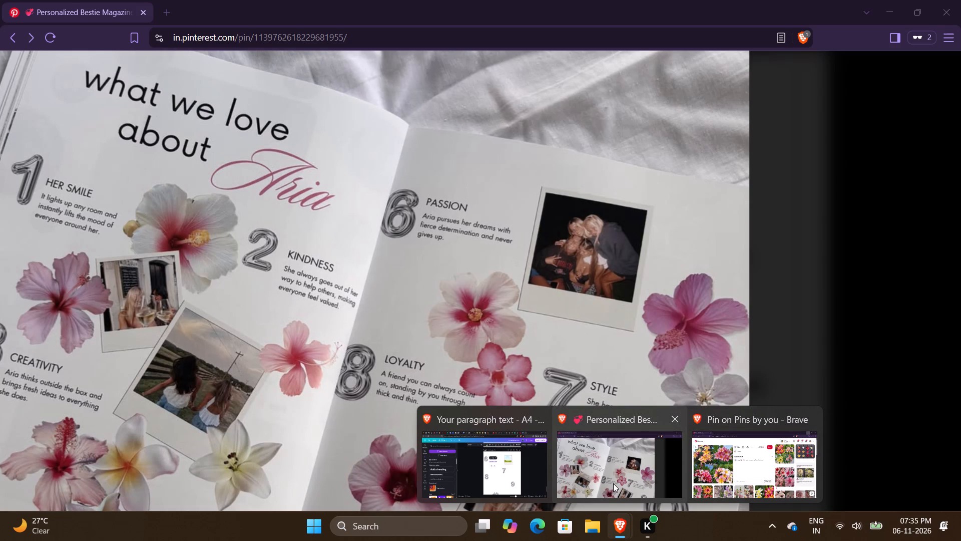
key("space")
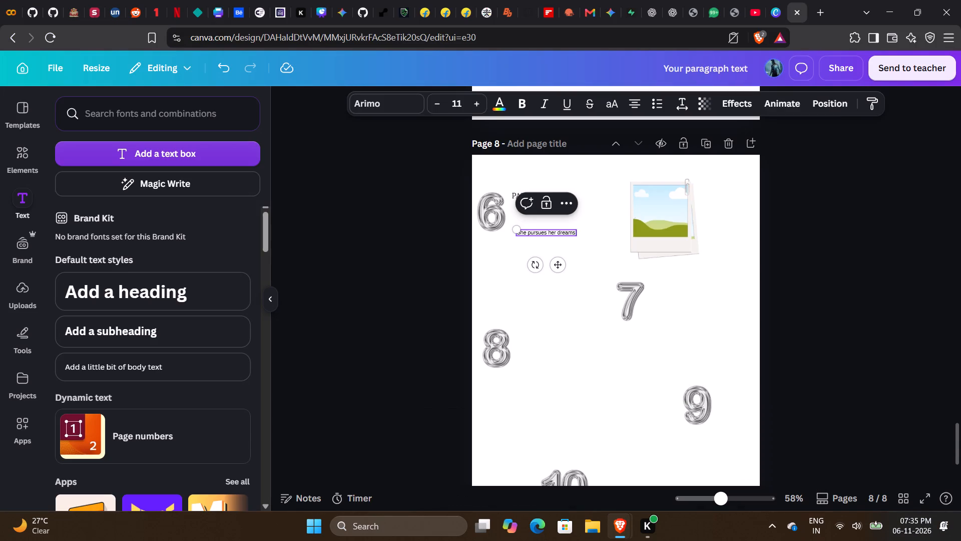
type("with fir")
key("BackSpace")
type("erce determination and")
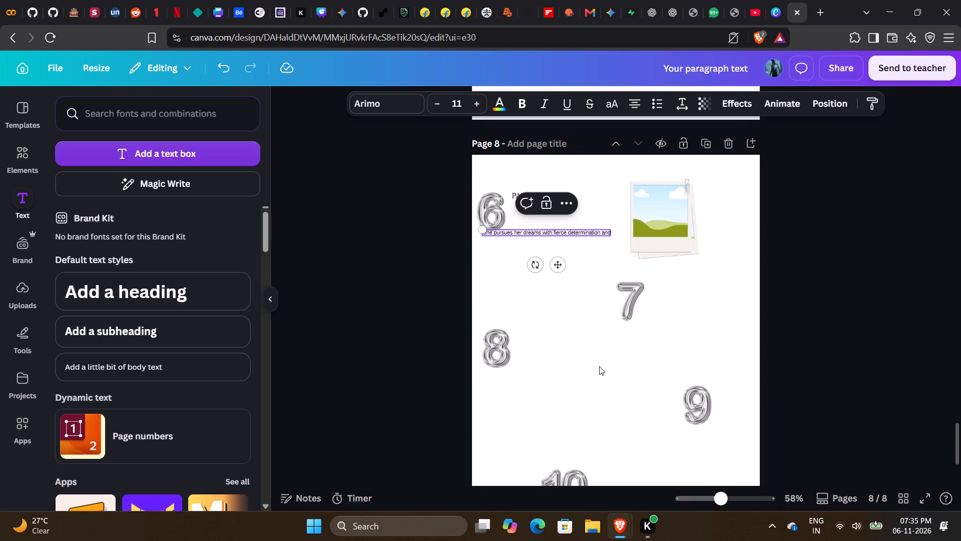
key("space")
type("never gives up.")
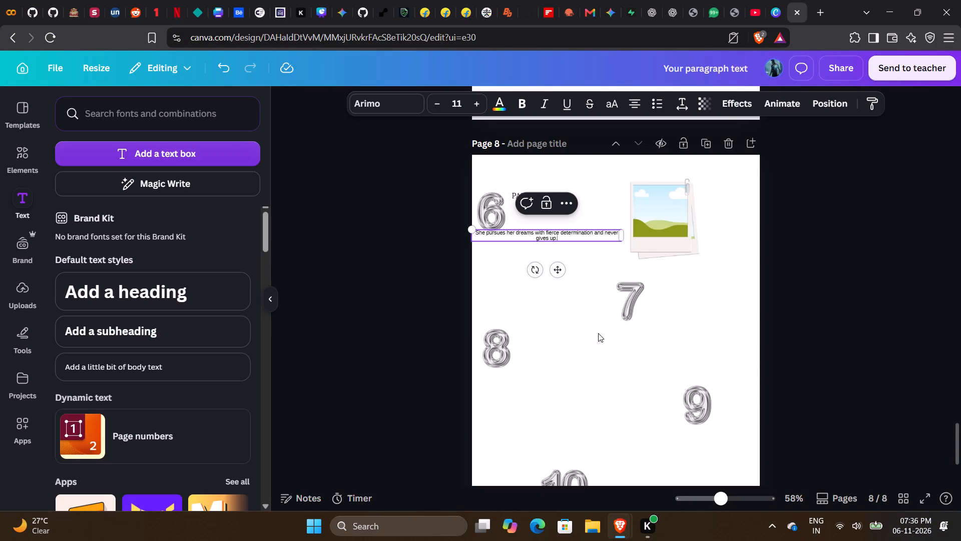
Break the description's line after "with" and move it directly under PASSION, lined up with the heading's left edge.
left_click(545, 231)
key("Return")
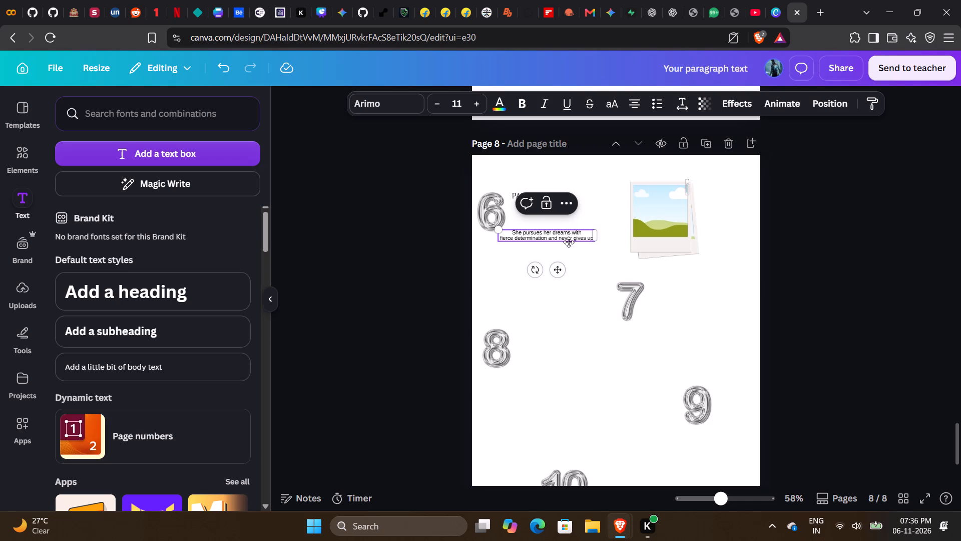
left_click_drag(556, 271, 568, 243)
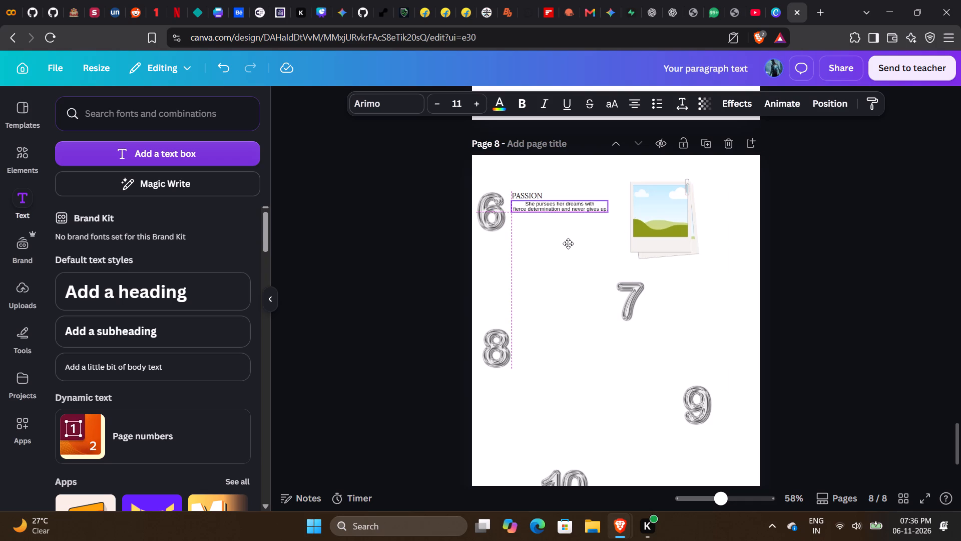
left_click_drag(568, 243, 570, 243)
Change the description's text alignment and break "and never gives up." onto a third line.
left_click(630, 100)
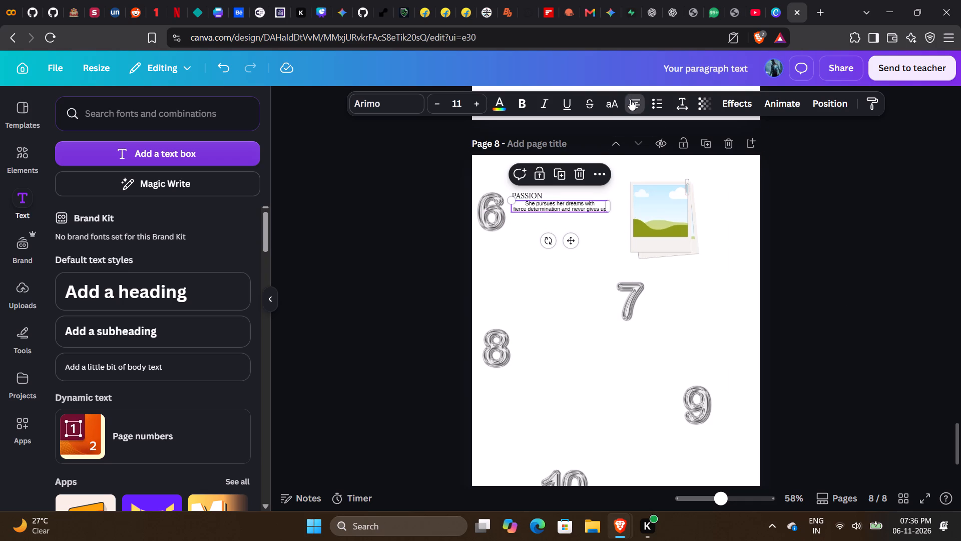
left_click(566, 206)
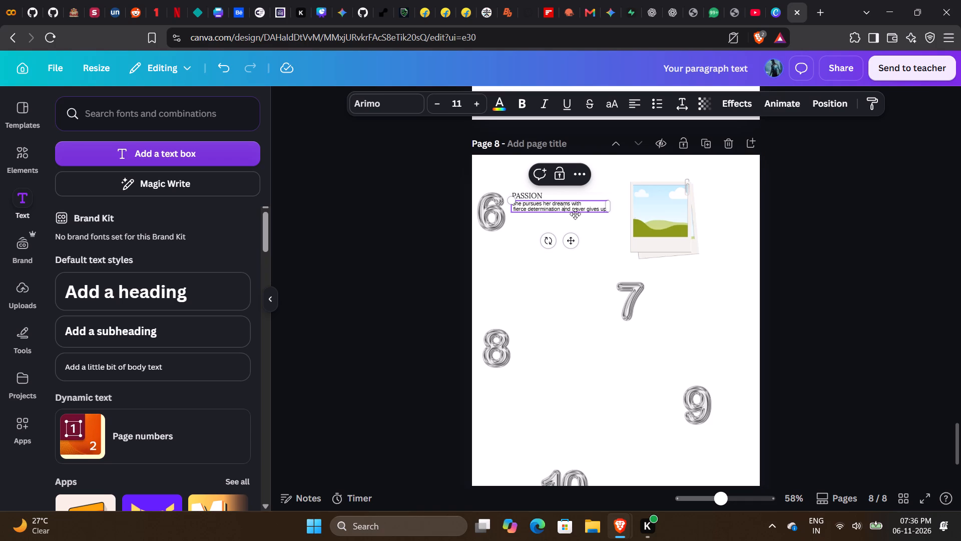
key("Left")
key("Left")
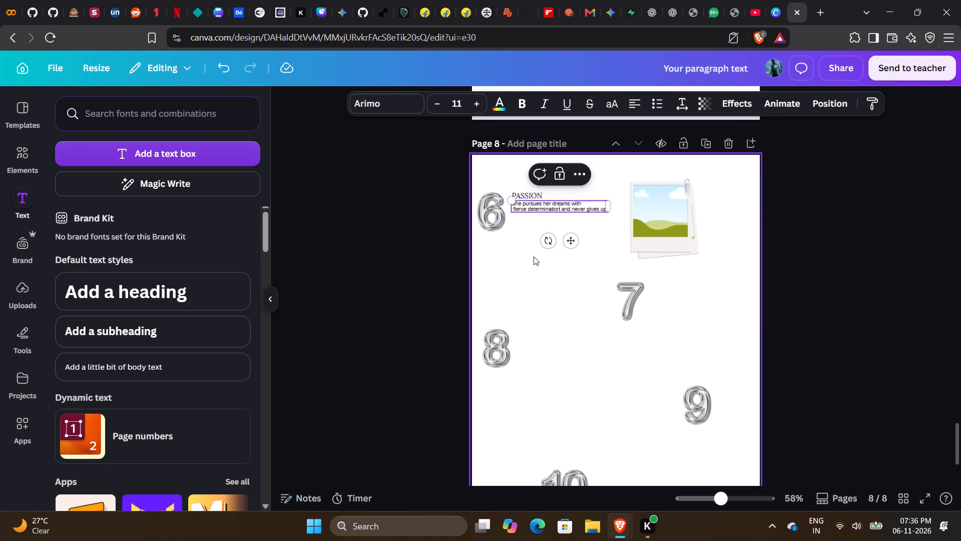
scroll(542, 253, "right", 3)
key("Return")
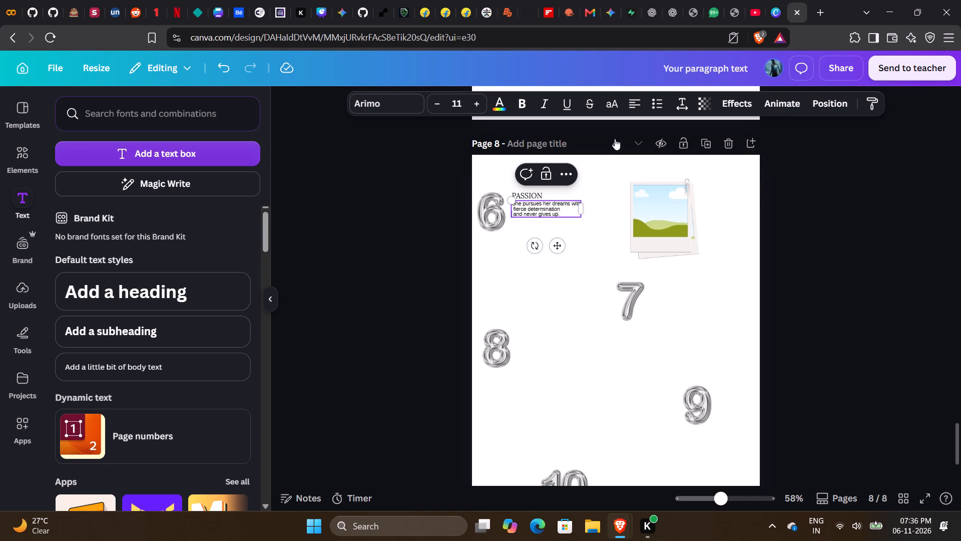
left_click(632, 107)
left_click(606, 264)
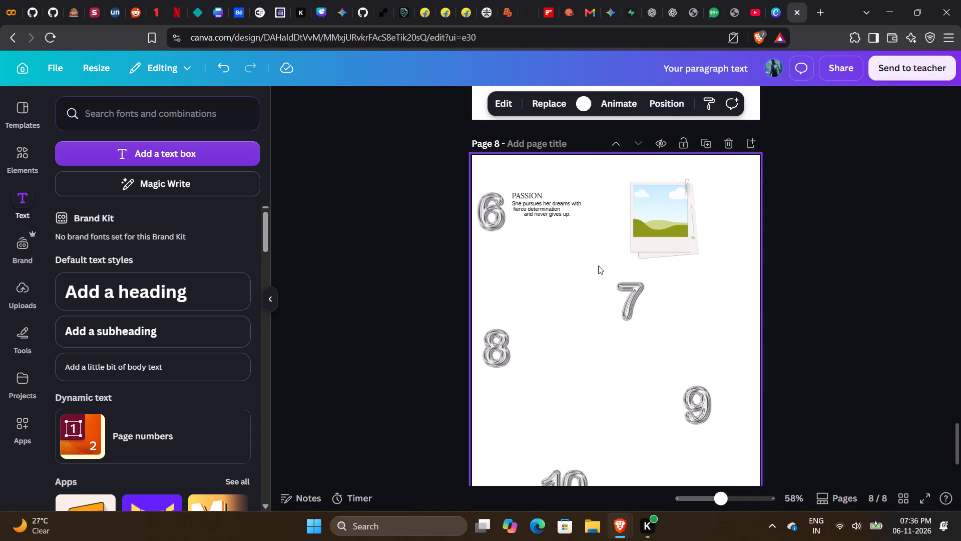
Move the description and the PASSION heading slightly down beside the 6, leaving a small gap between them.
left_click(555, 211)
left_click_drag(559, 246, 557, 255)
left_click(606, 202)
left_click(528, 193)
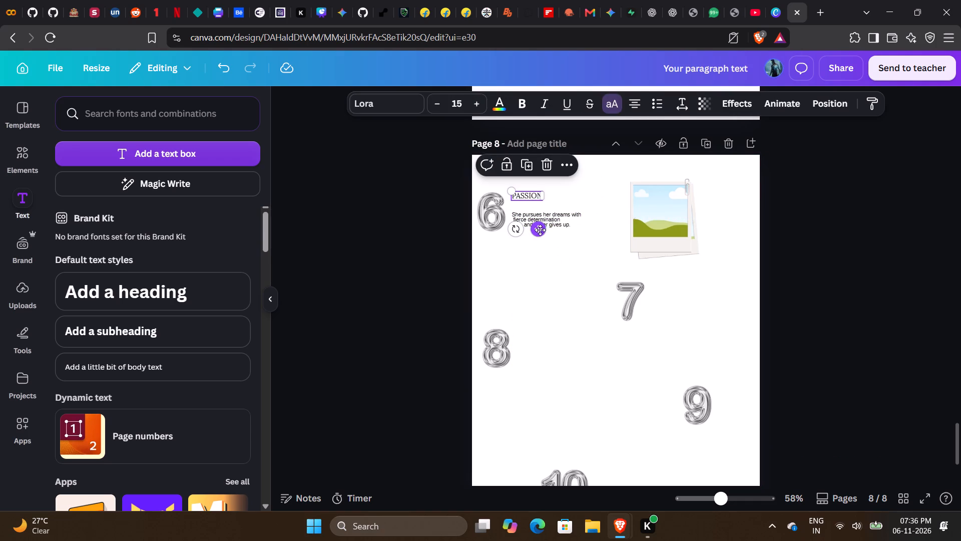
left_click_drag(540, 230, 540, 236)
left_click(583, 276)
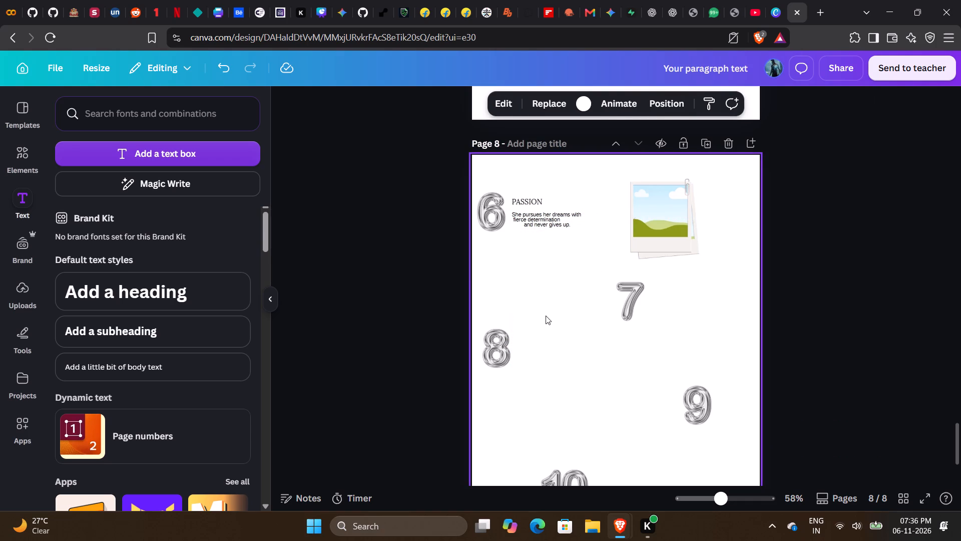
Compare the font, size and spacing of the PASSION heading and description with the numbered captions on page 7.
scroll(546, 316, "up", 3)
scroll(546, 316, "down", 2)
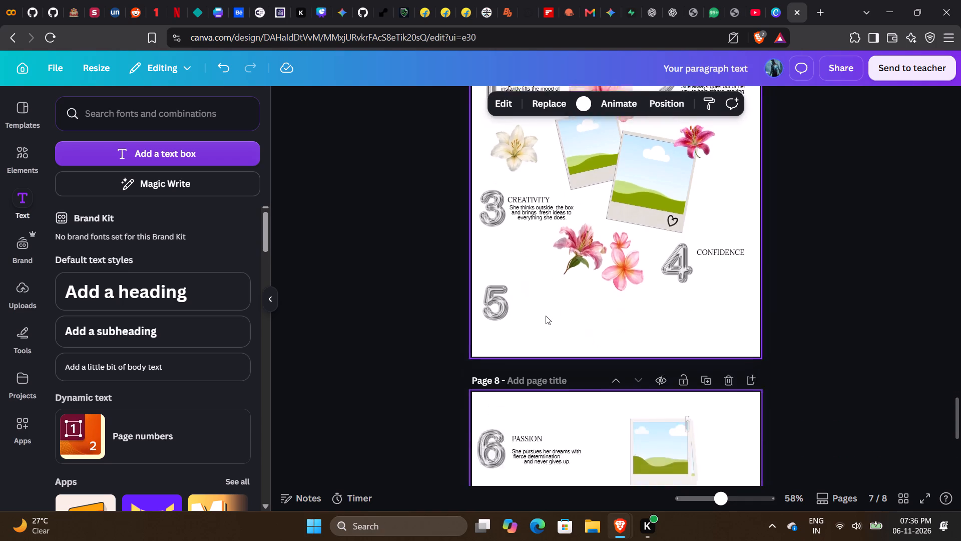
left_click(720, 139)
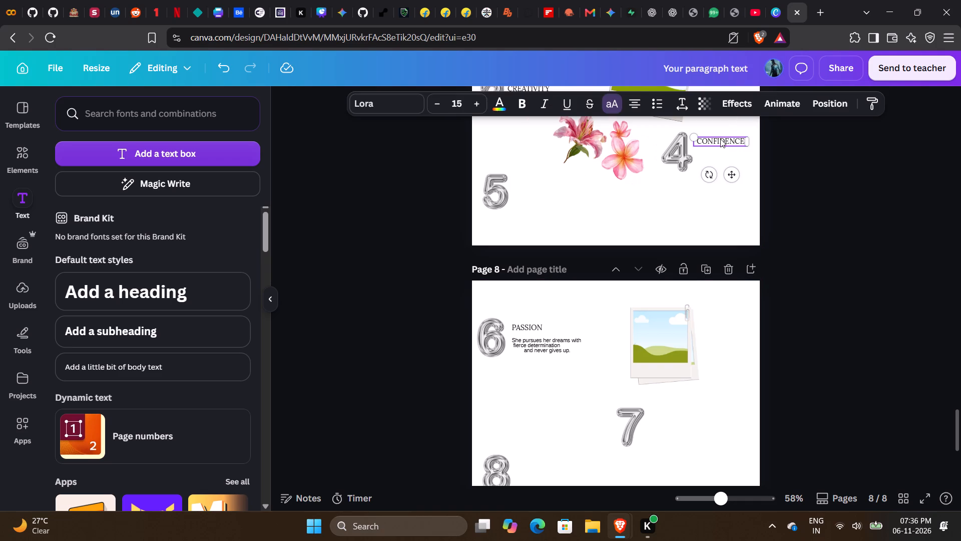
left_click(613, 195)
left_click(524, 332)
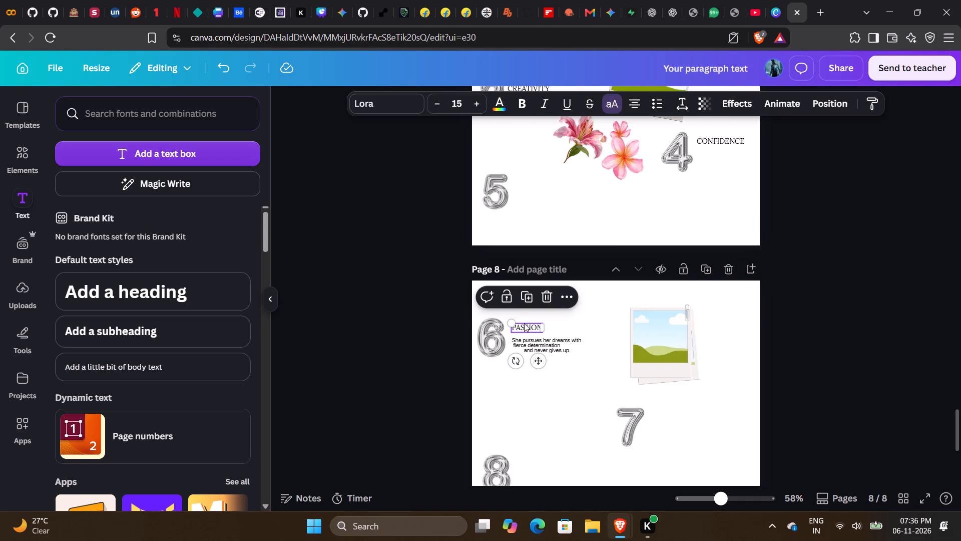
left_click(620, 218)
scroll(611, 196, "up", 1)
left_click(532, 228)
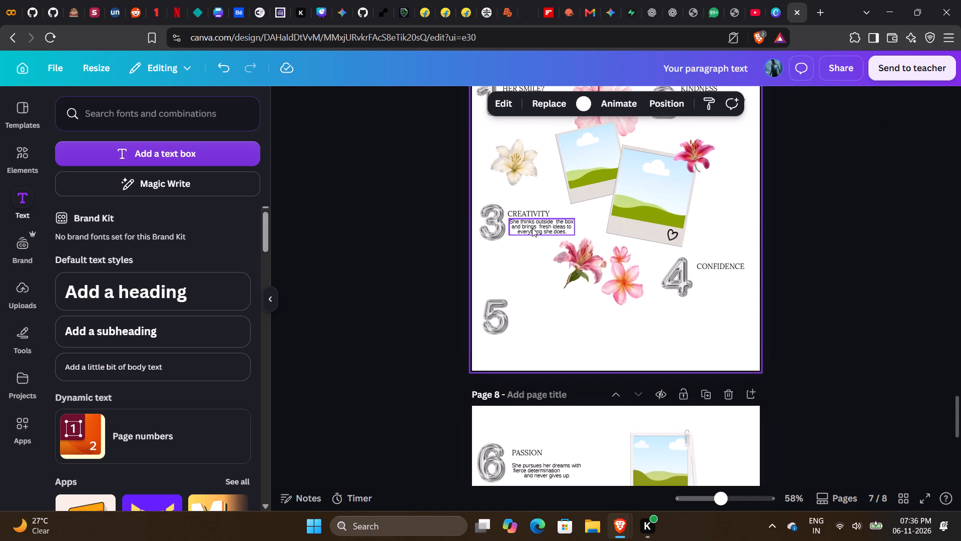
left_click(544, 285)
scroll(552, 324, "down", 1)
left_click(551, 350)
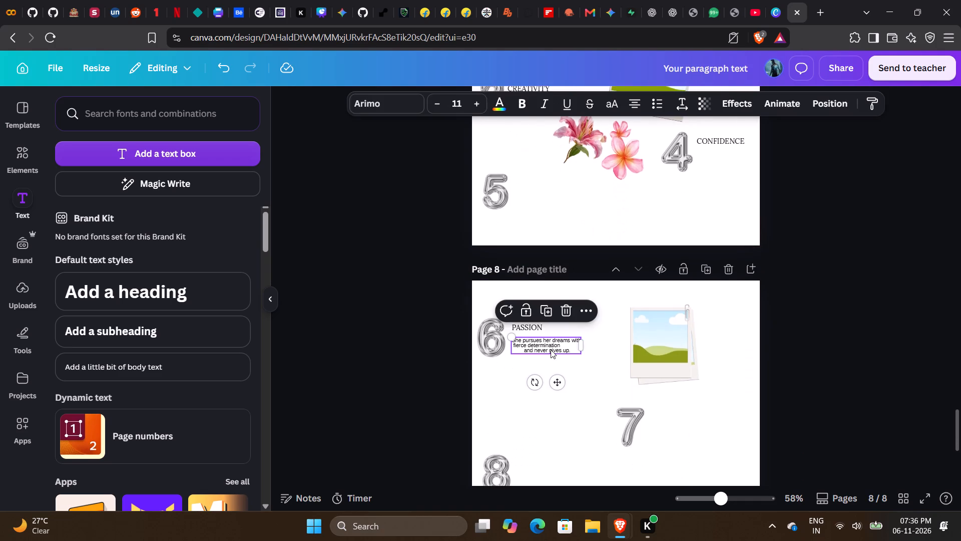
left_click(610, 384)
scroll(609, 245, "up", 2)
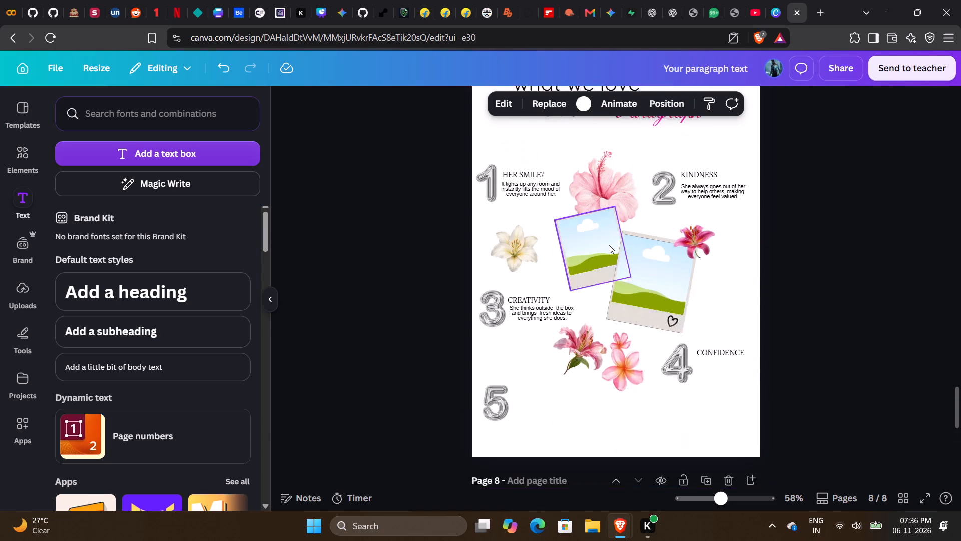
Check the reference magazine page for the headings and descriptions beside numbers 4 and 5.
scroll(609, 245, "down", 2)
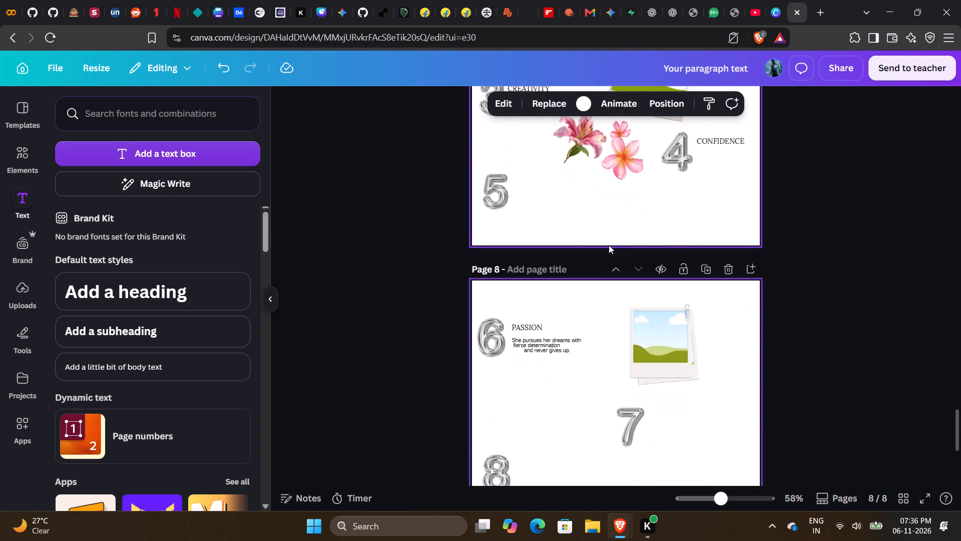
left_click(617, 483)
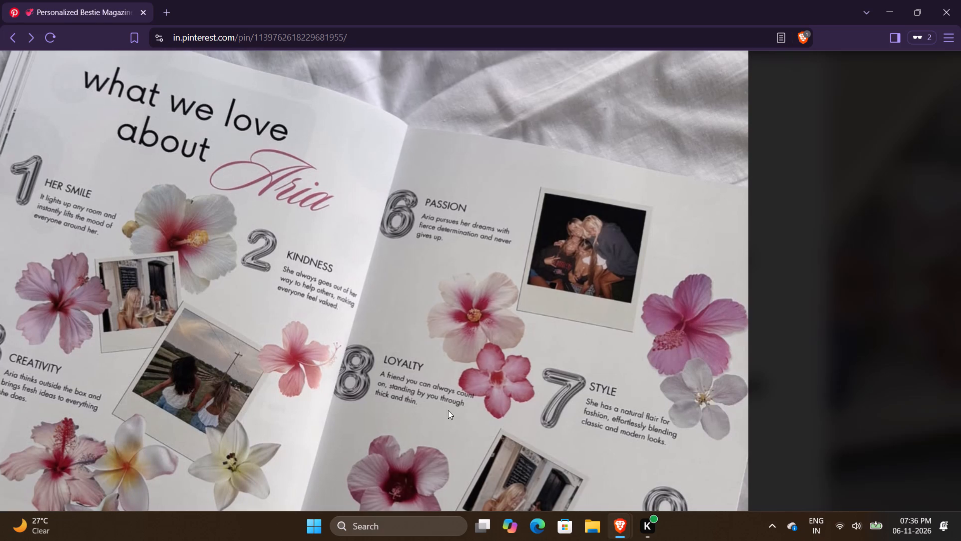
scroll(407, 405, "down", 4)
scroll(407, 405, "right", 1)
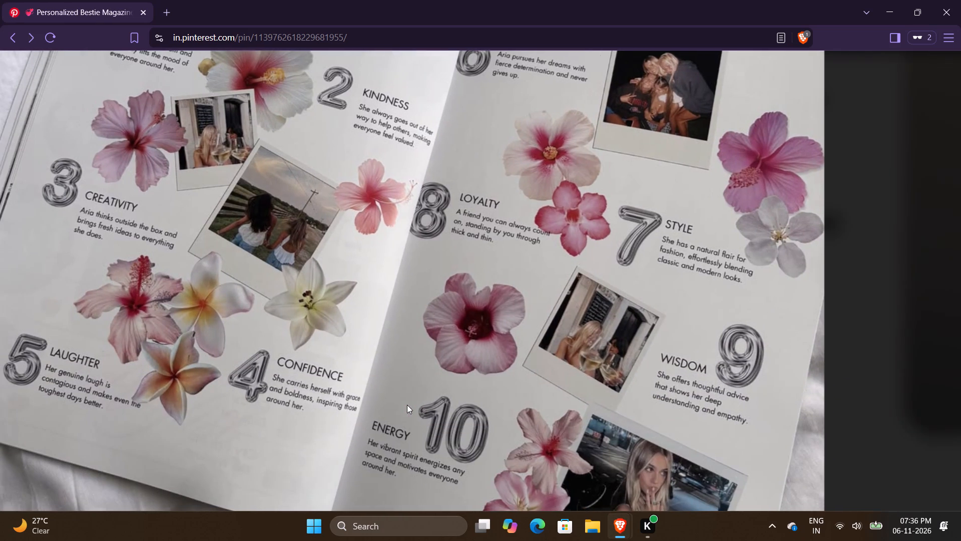
scroll(407, 405, "right", 1)
left_click(621, 520)
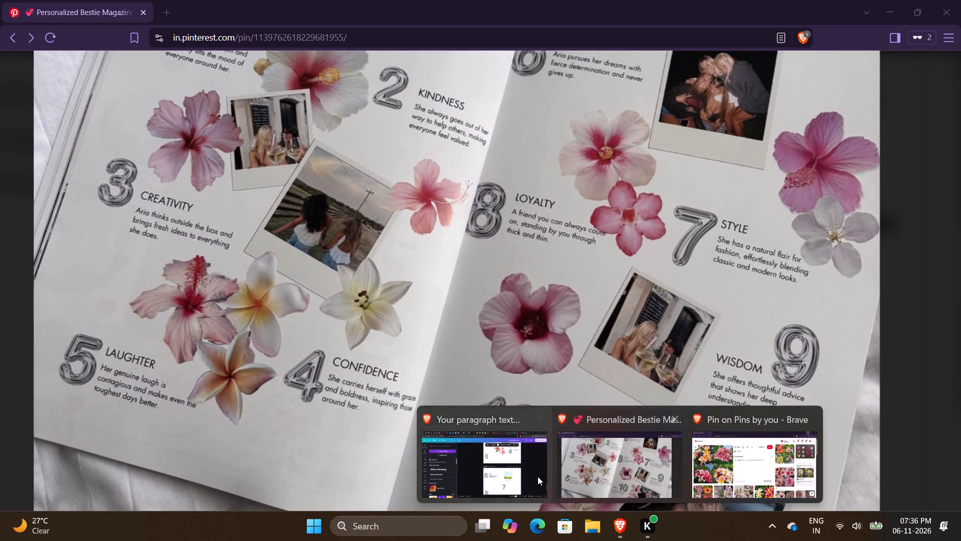
left_click(524, 473)
Add a text box on page 7 reading "Laughter" in Lora, size 15, set in uppercase.
left_click(542, 216)
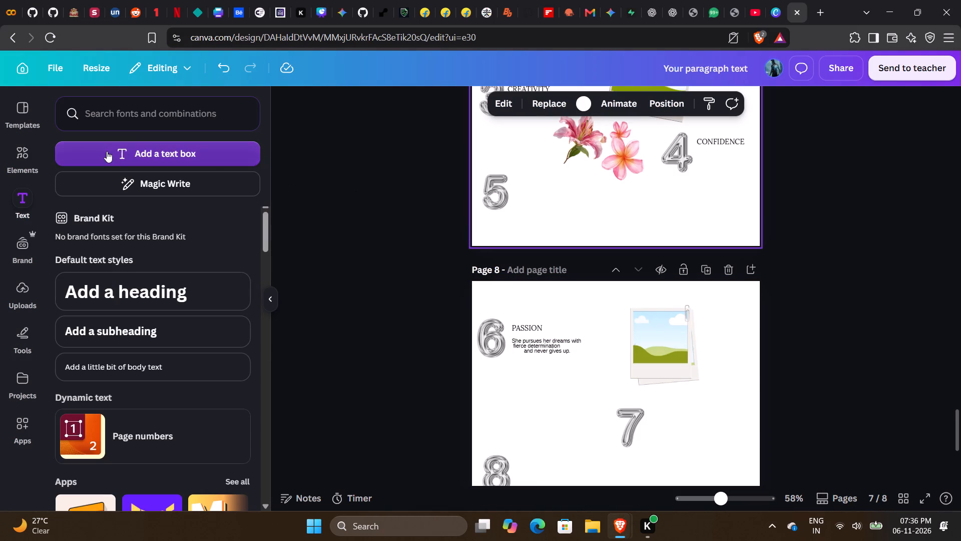
left_click(131, 148)
left_click(400, 107)
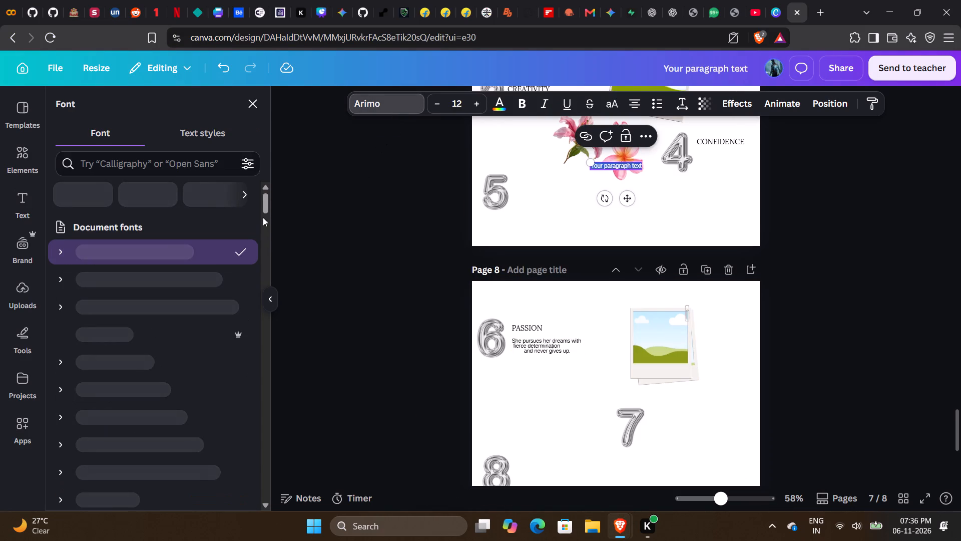
left_click(100, 437)
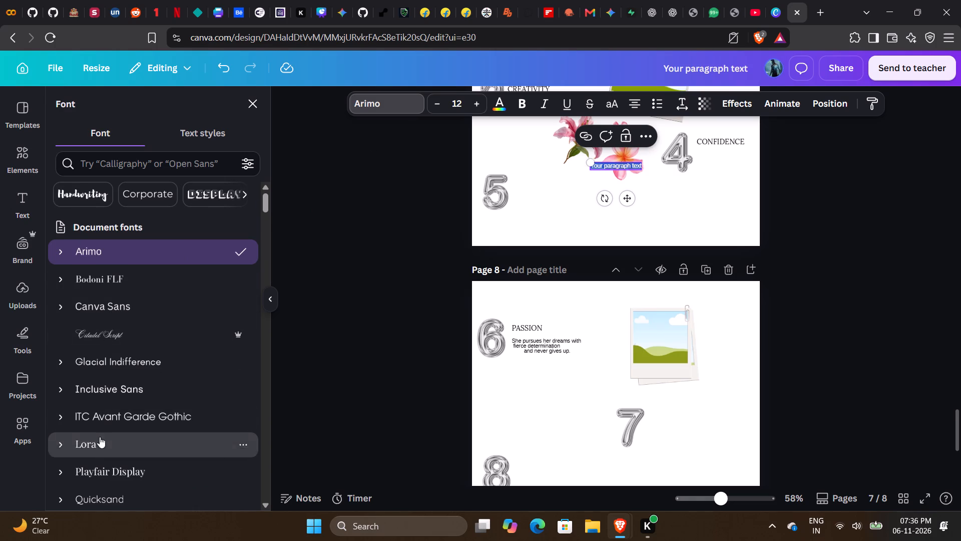
left_click(460, 101)
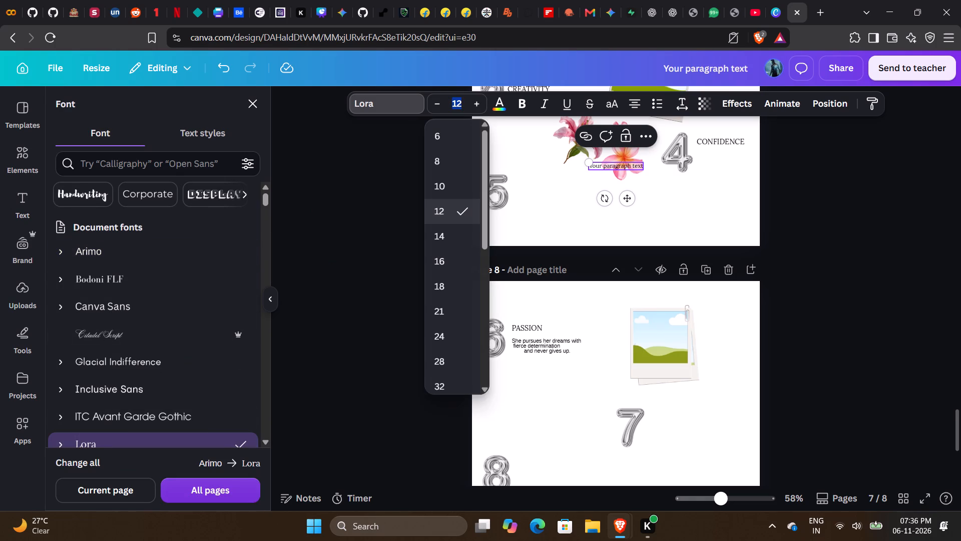
type("15")
key("Return")
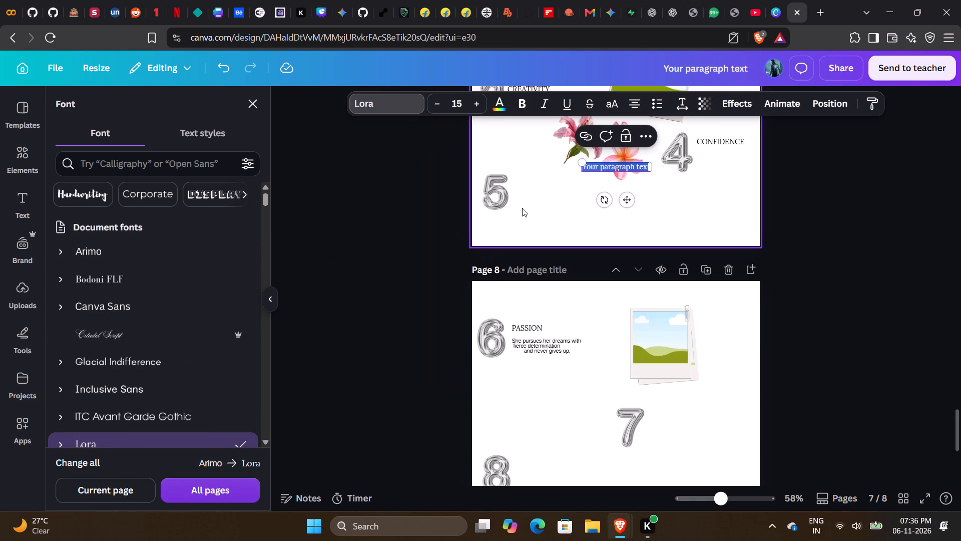
type("Laughter")
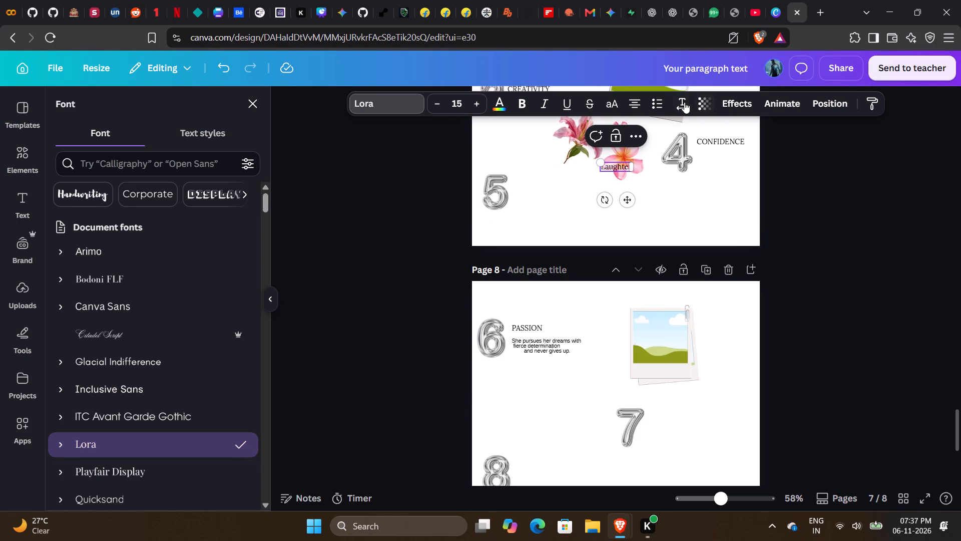
left_click(616, 103)
Move the LAUGHTER heading beside the upper part of the silver 5 on page 7.
left_click_drag(626, 193, 607, 201)
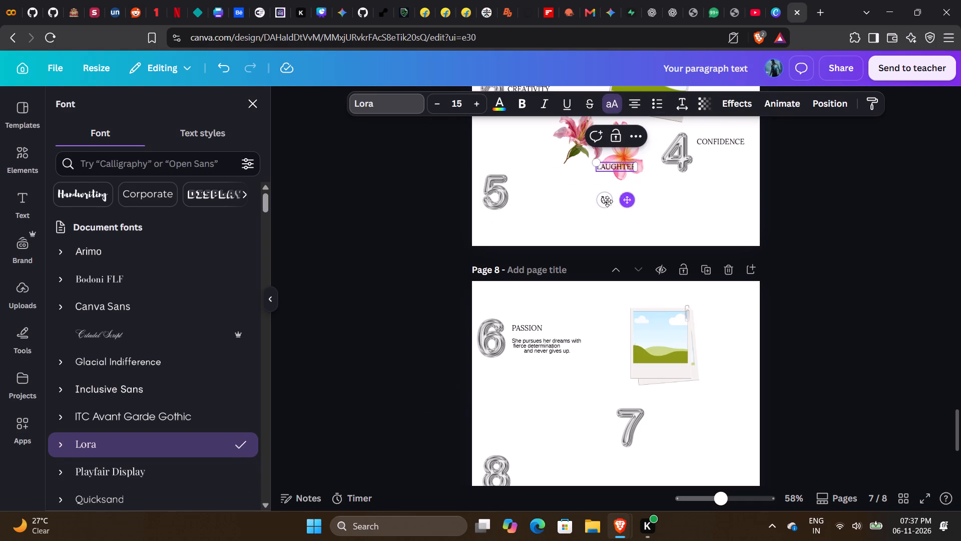
left_click_drag(607, 201, 546, 208)
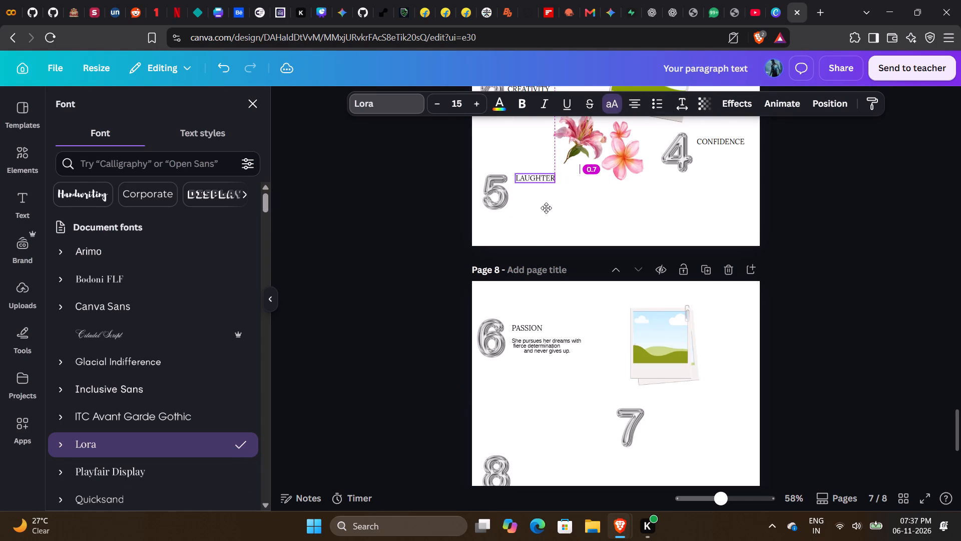
left_click_drag(546, 208, 546, 207)
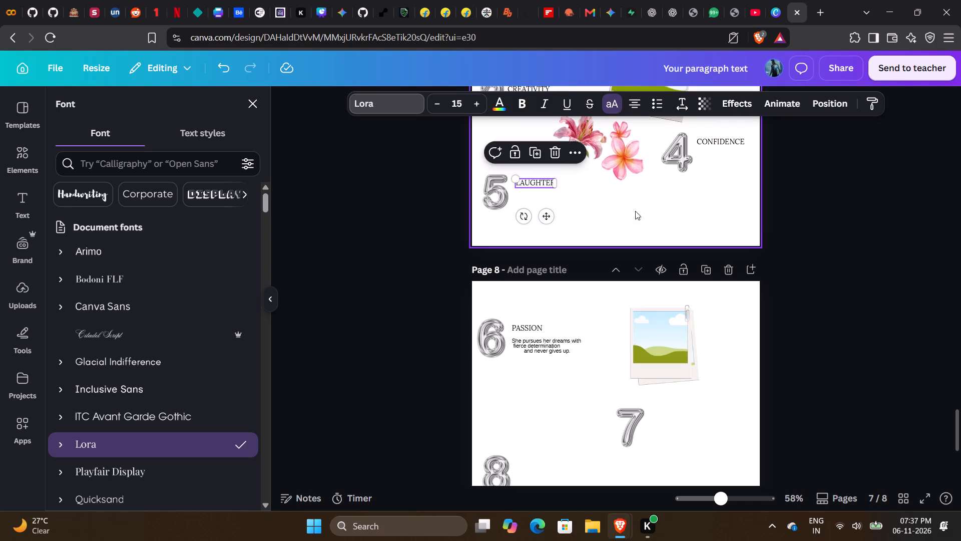
left_click(635, 211)
Add a size 11 text box beneath the LAUGHTER heading reading "Her laugh is contagious".
left_click(218, 144)
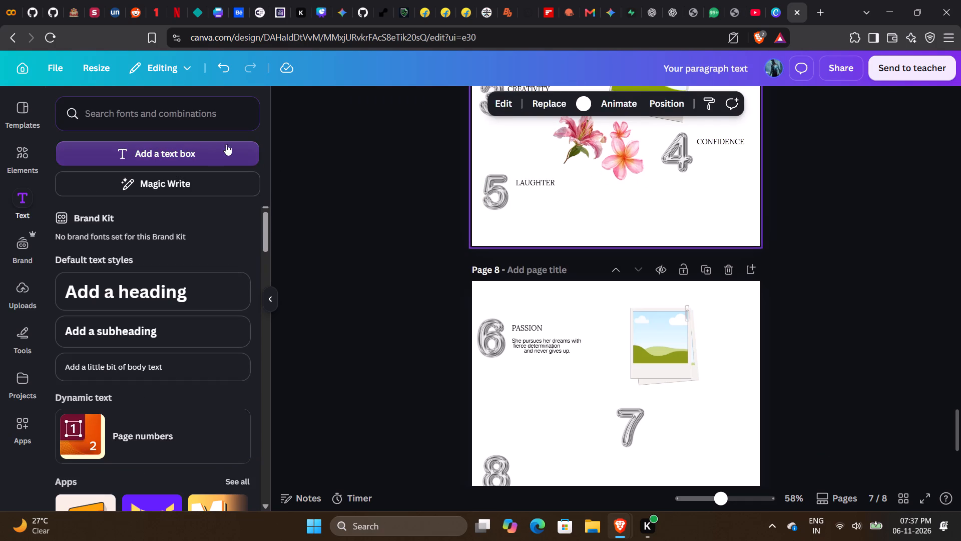
left_click_drag(626, 199, 540, 231)
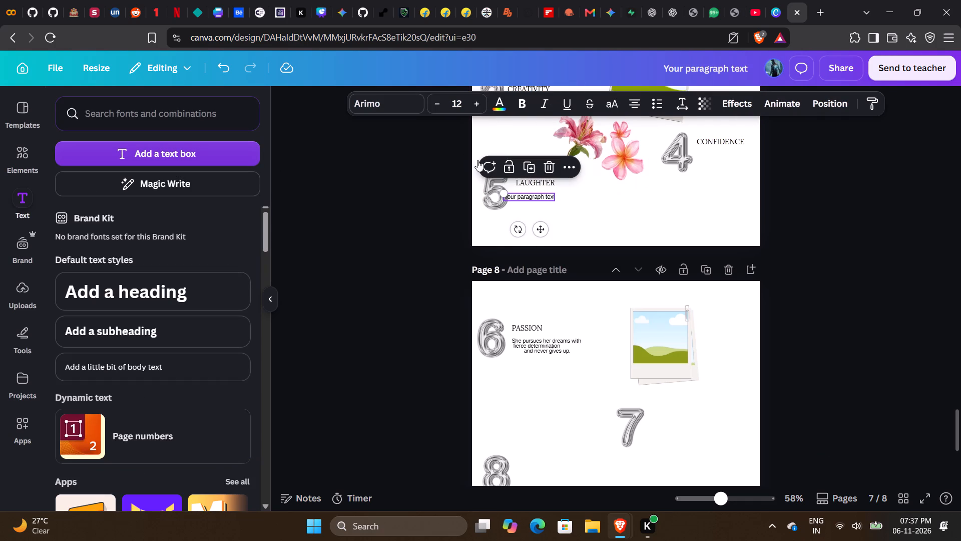
left_click(463, 102)
key("1")
key("1")
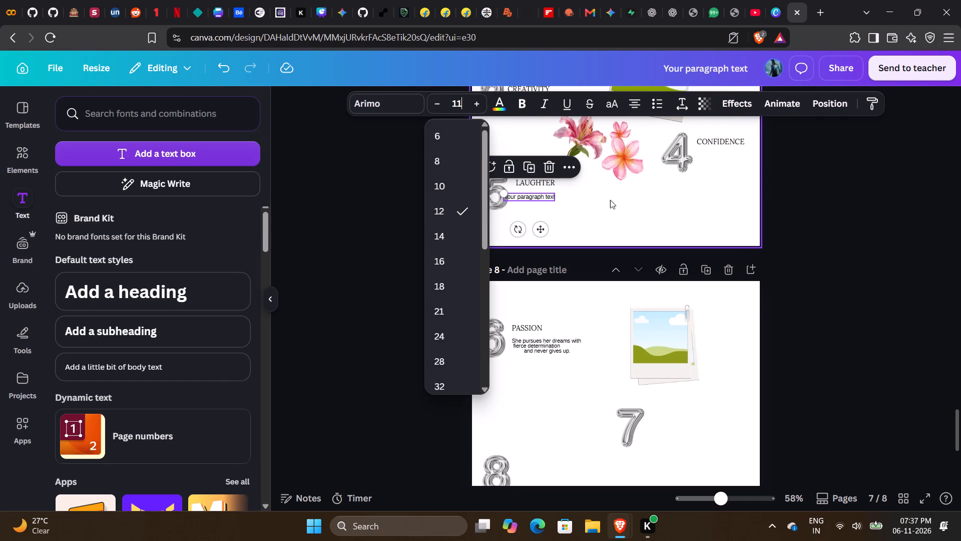
key("Return")
left_click(536, 195)
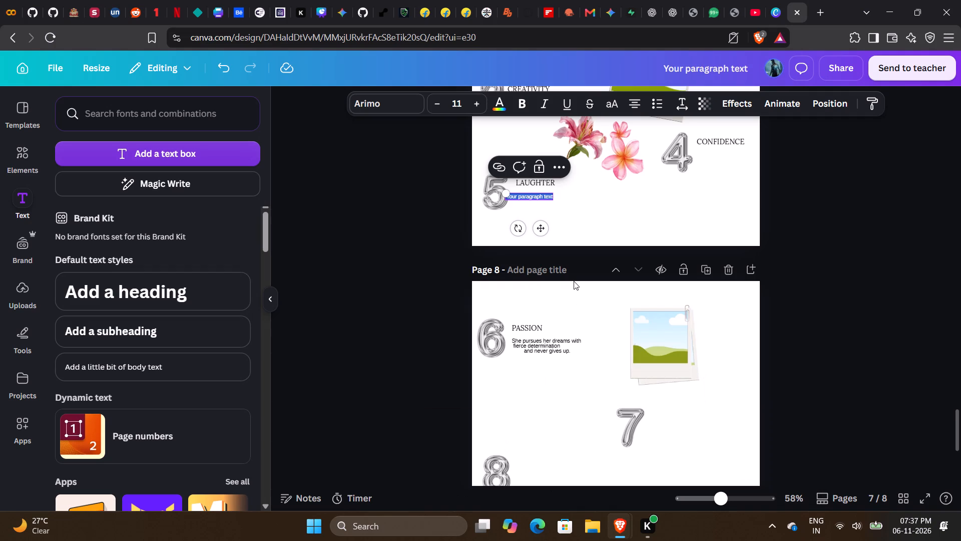
type("Her")
key("space")
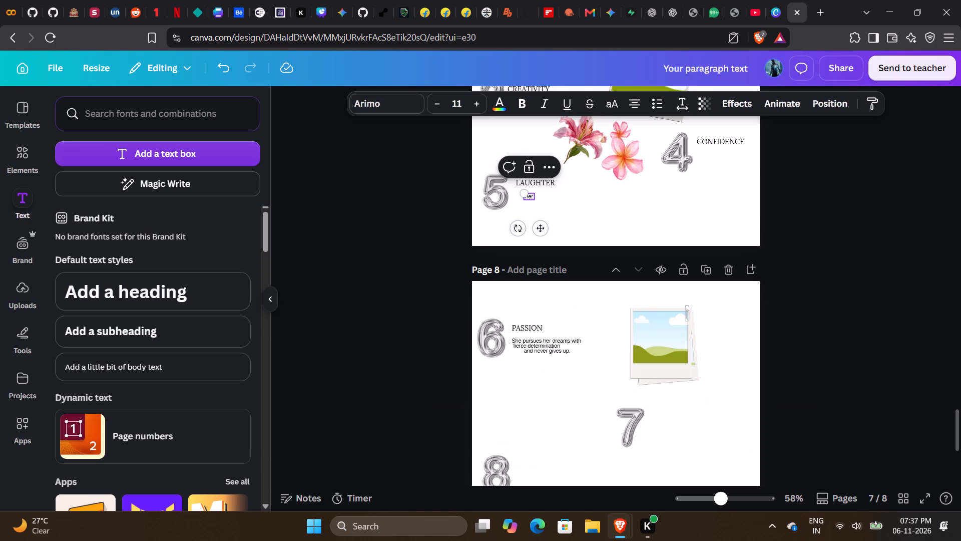
type("laugh is contagious")
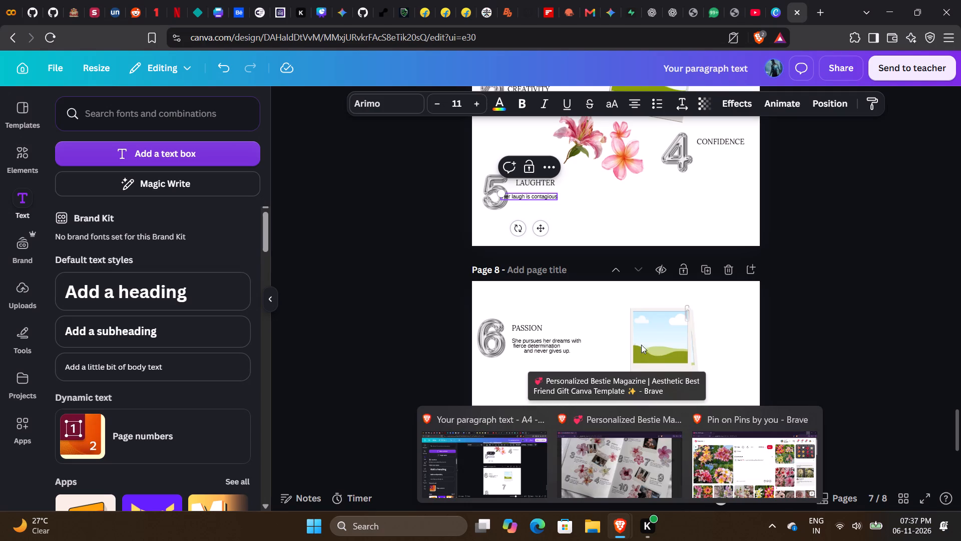
Shift the description slightly away from the 5 and insert "genuine" before "laugh".
left_click(511, 200)
left_click(517, 196)
left_click_drag(518, 196, 537, 200)
left_click(531, 199)
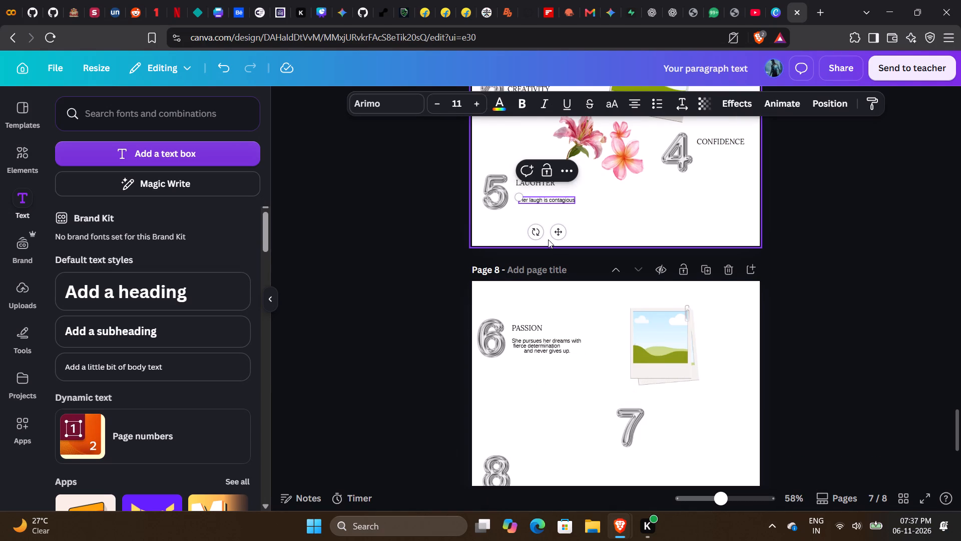
key("Left")
type("genuine")
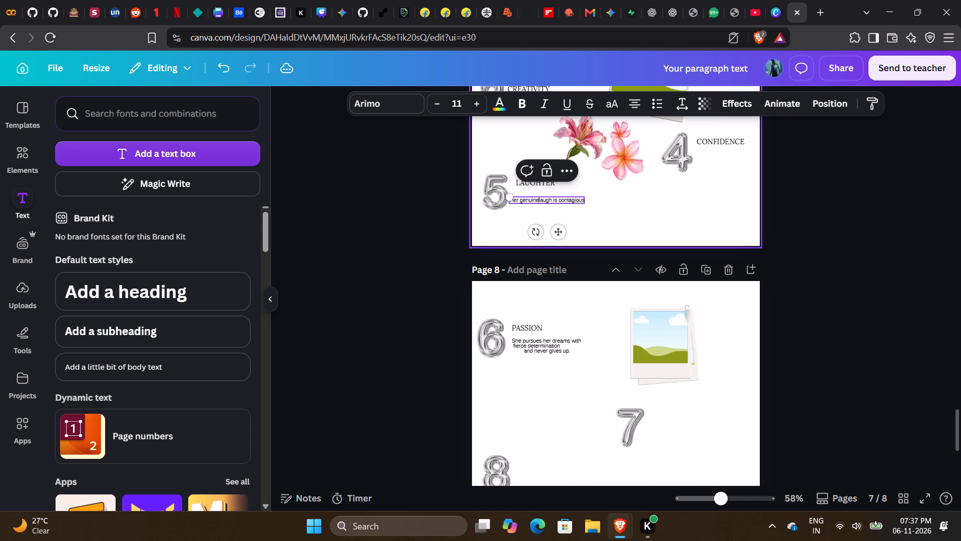
key("space")
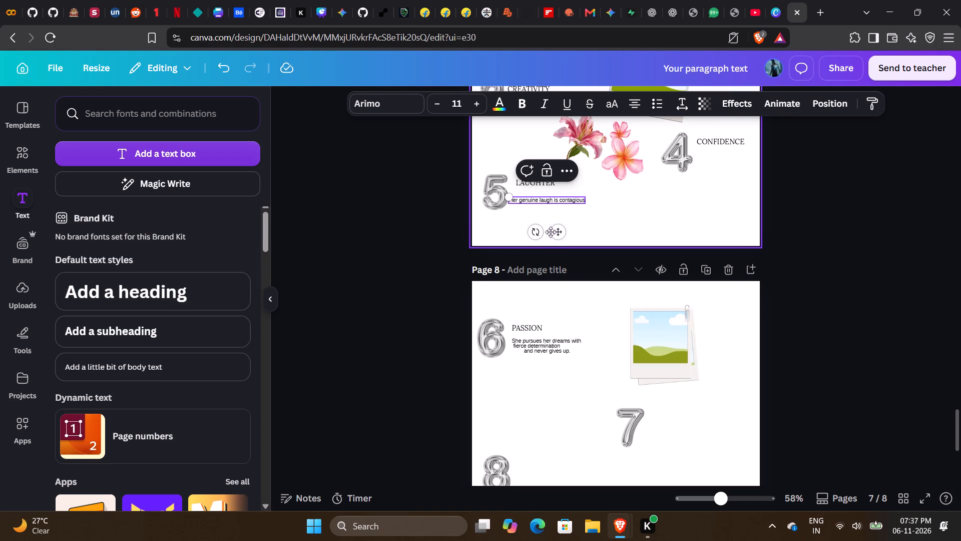
Check the reference page for the remaining wording of the LAUGHTER description and review the captions on page 7.
left_click(579, 199)
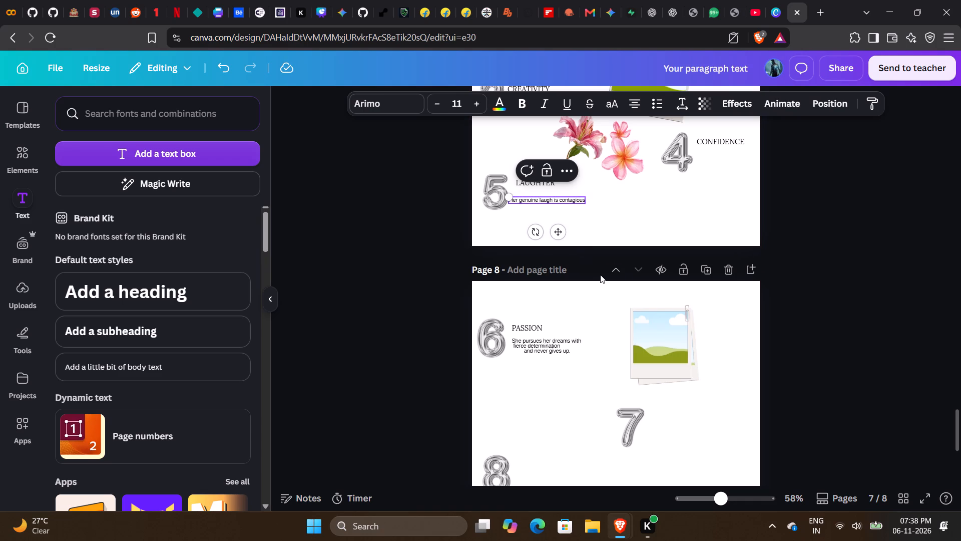
key("Right")
key("Right")
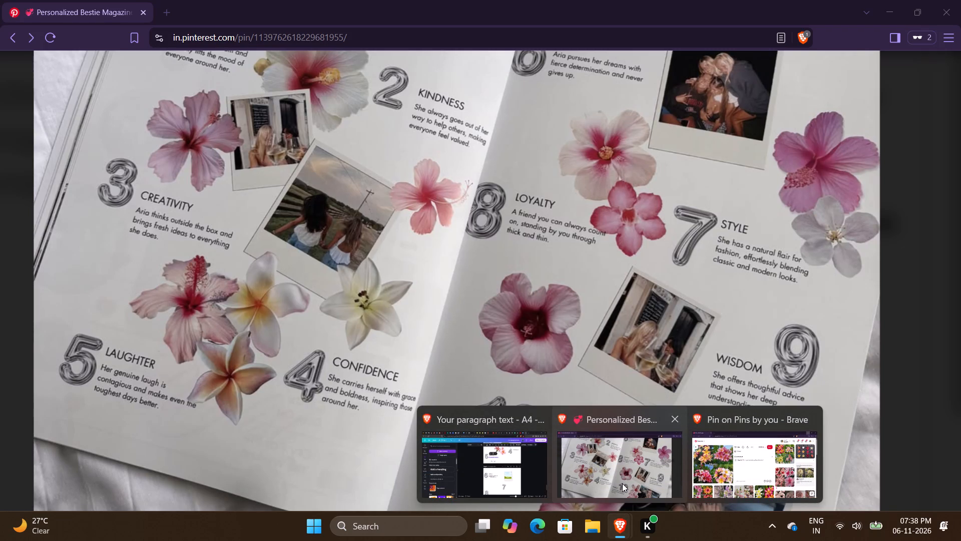
left_click(521, 470)
scroll(619, 411, "up", 1)
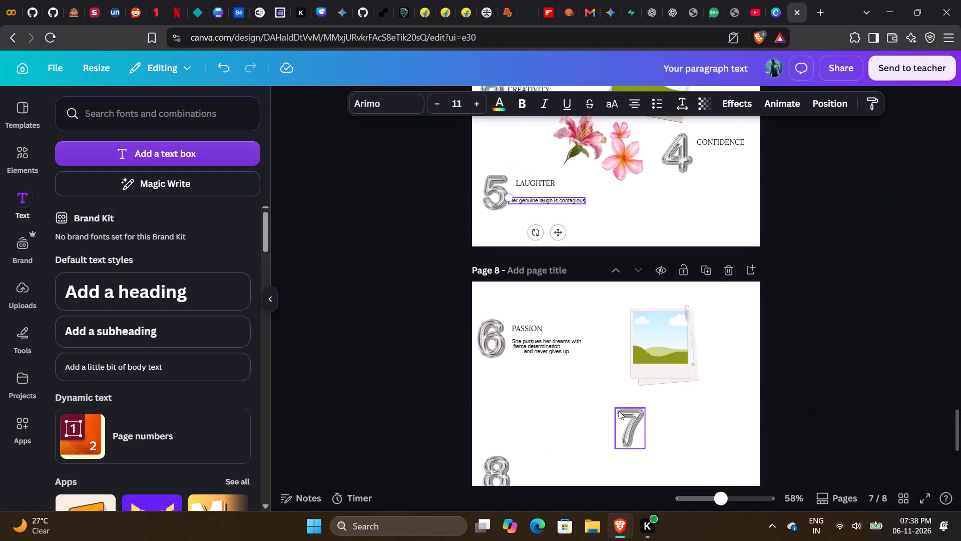
scroll(619, 411, "up", 2)
scroll(619, 411, "down", 1)
scroll(618, 362, "up", 1)
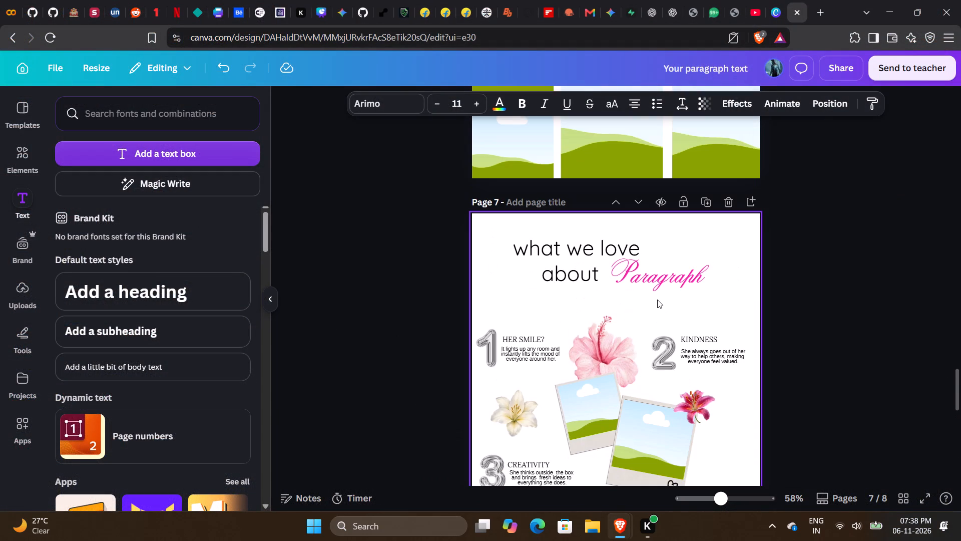
scroll(655, 414, "down", 2)
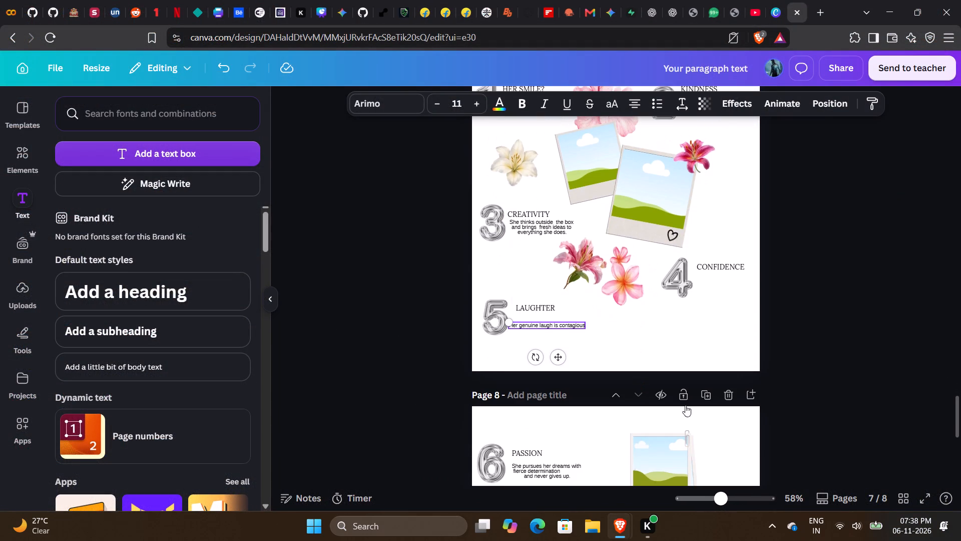
left_click(627, 526)
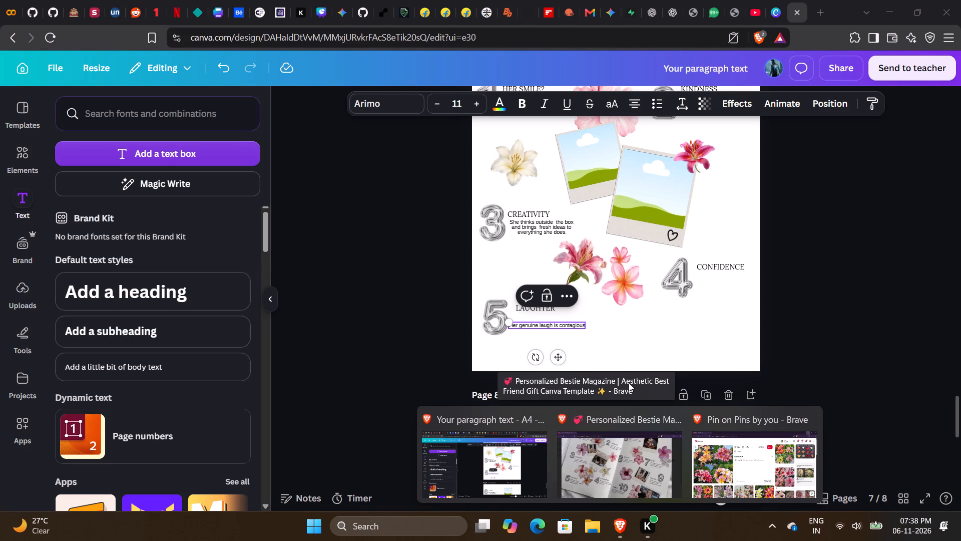
left_click(574, 329)
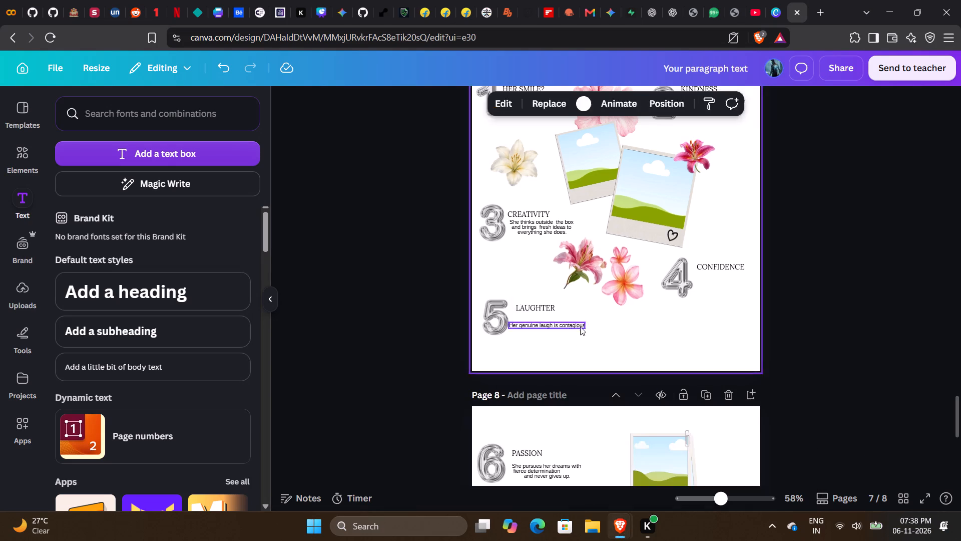
Extend the LAUGHTER description after "contagious" with "and makes even the toughest days better.".
double_click(580, 327)
key("Right")
key("Right")
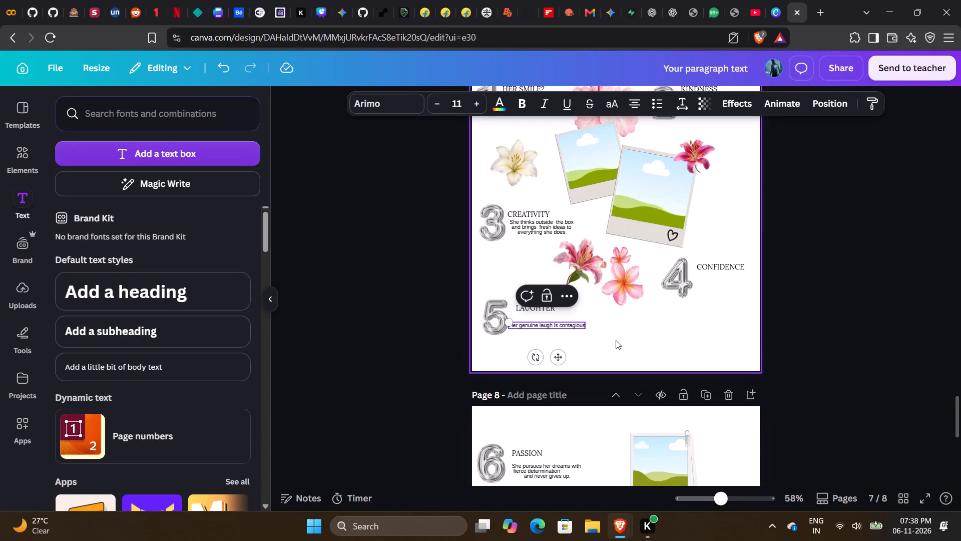
key("space")
type("and makes even h")
key("BackSpace")
type("the toughest")
key("space")
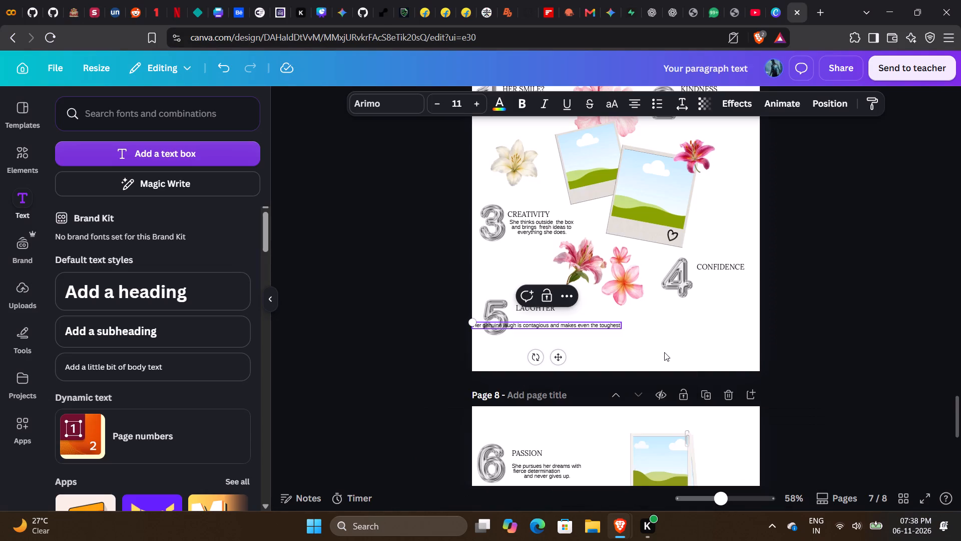
type("days better.")
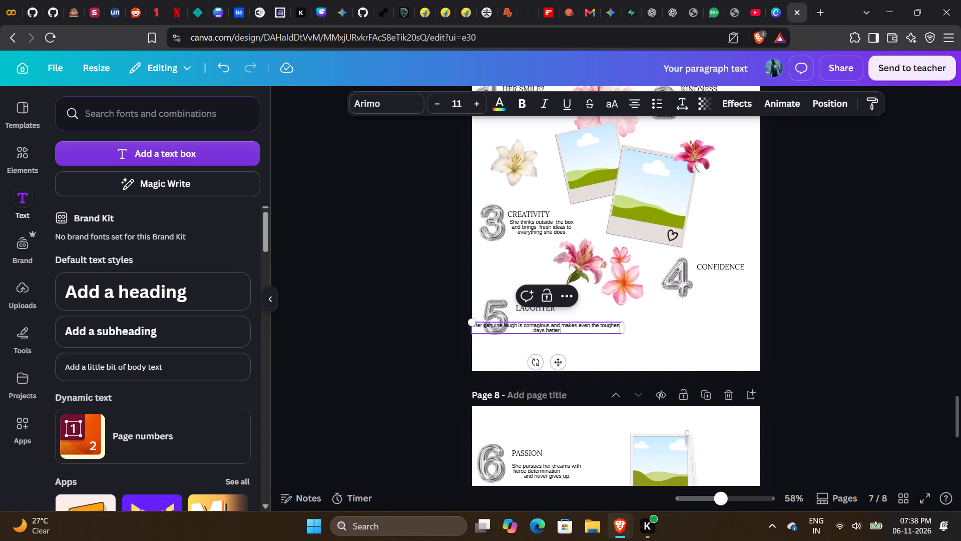
Move the LAUGHTER description clear of the 5 and split it into three lines, breaking after "contagious" and before "better.".
left_click_drag(559, 362, 627, 365)
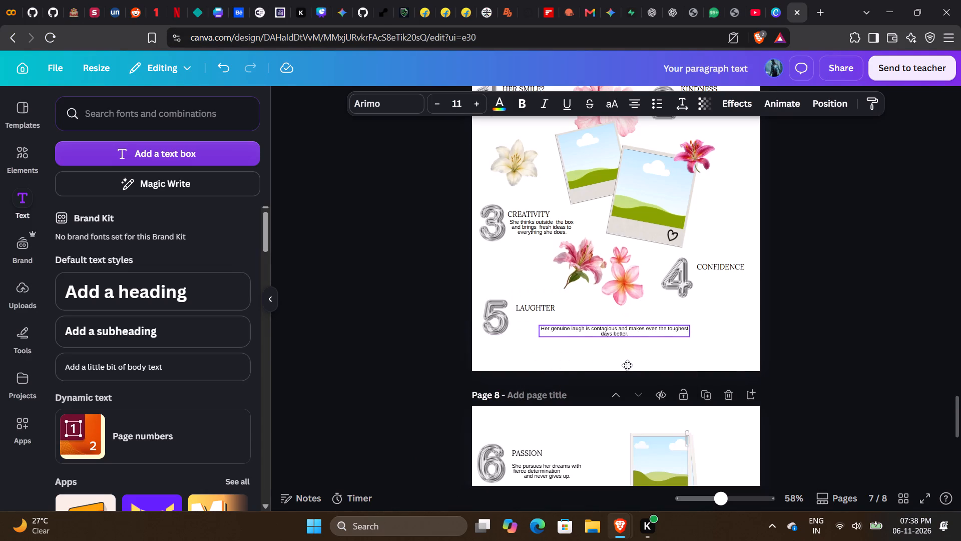
left_click(592, 327)
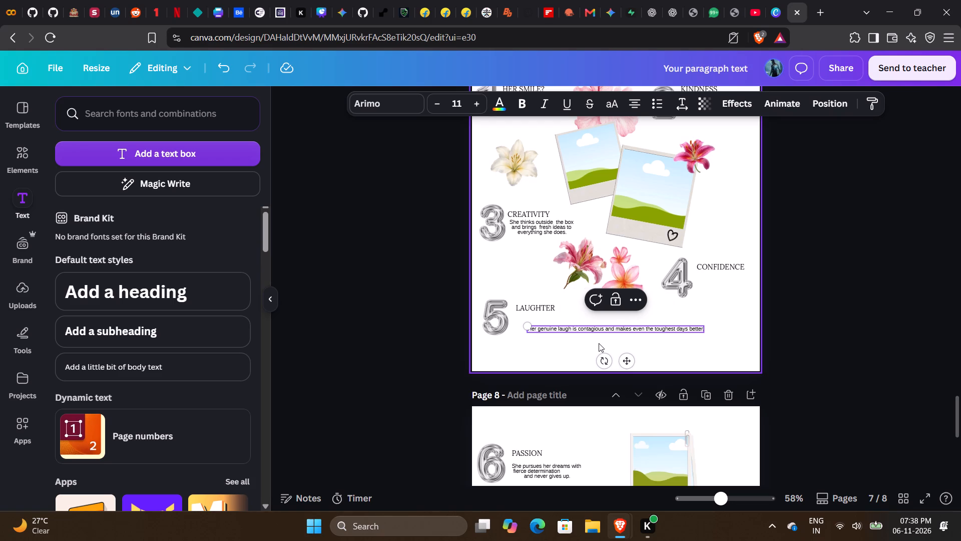
key("Return")
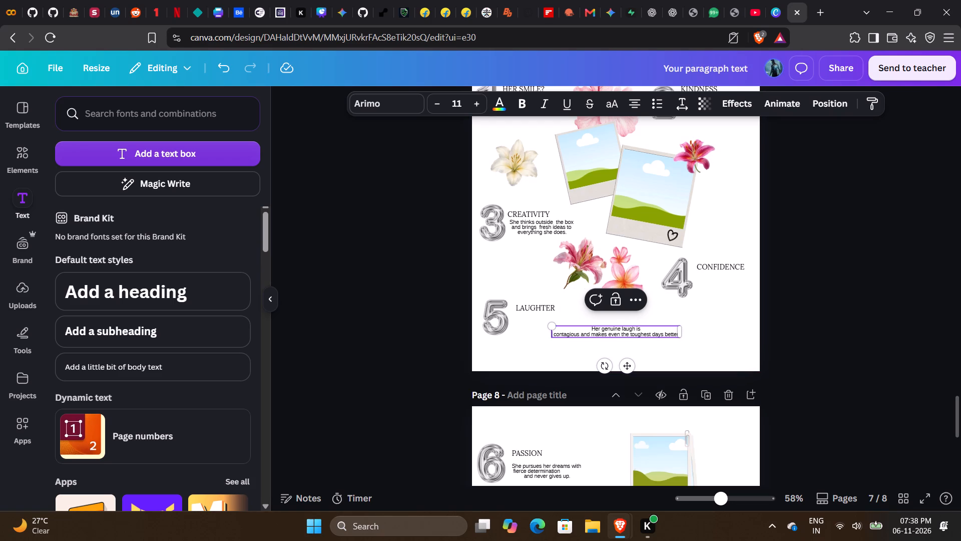
left_click(663, 334)
key("Return")
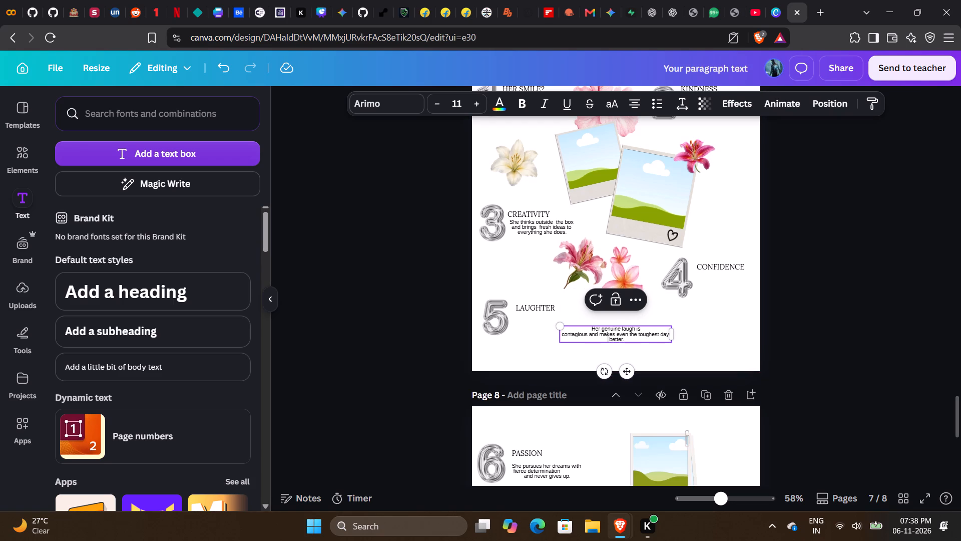
left_click(564, 334)
key("Left")
key("BackSpace")
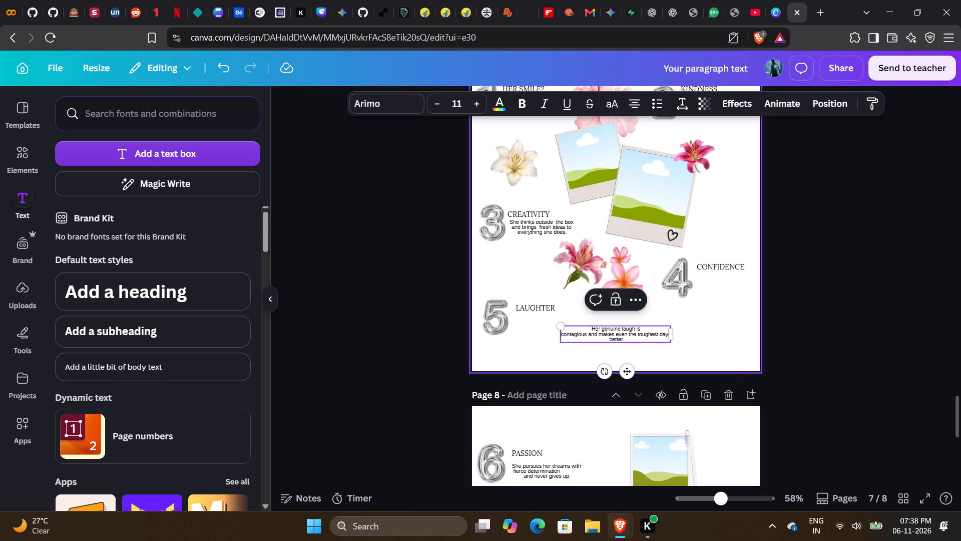
key("BackSpace")
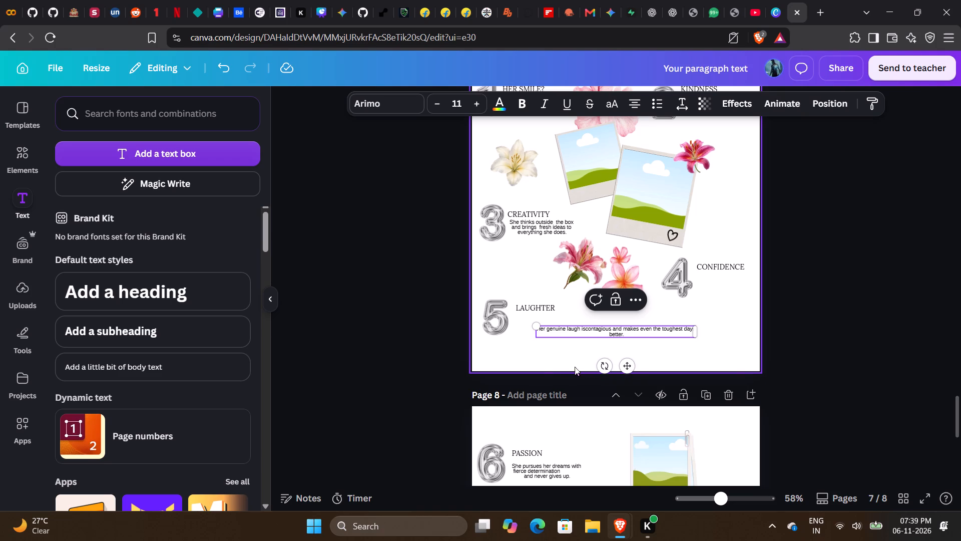
key("space")
left_click(611, 328)
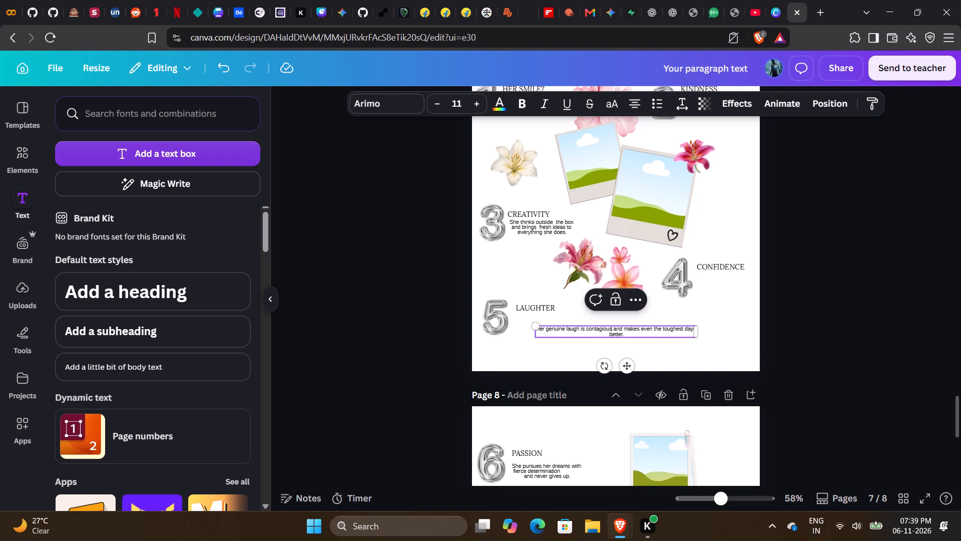
key("Right")
key("Return")
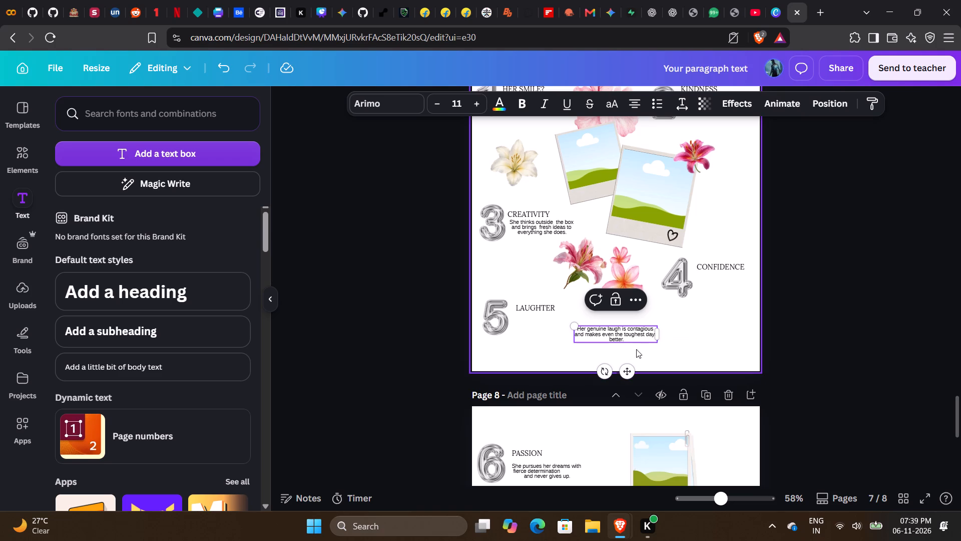
Place the three-line description directly beneath the LAUGHTER heading, with its starting edge aligned to the heading beside the 5.
left_click_drag(632, 370, 569, 358)
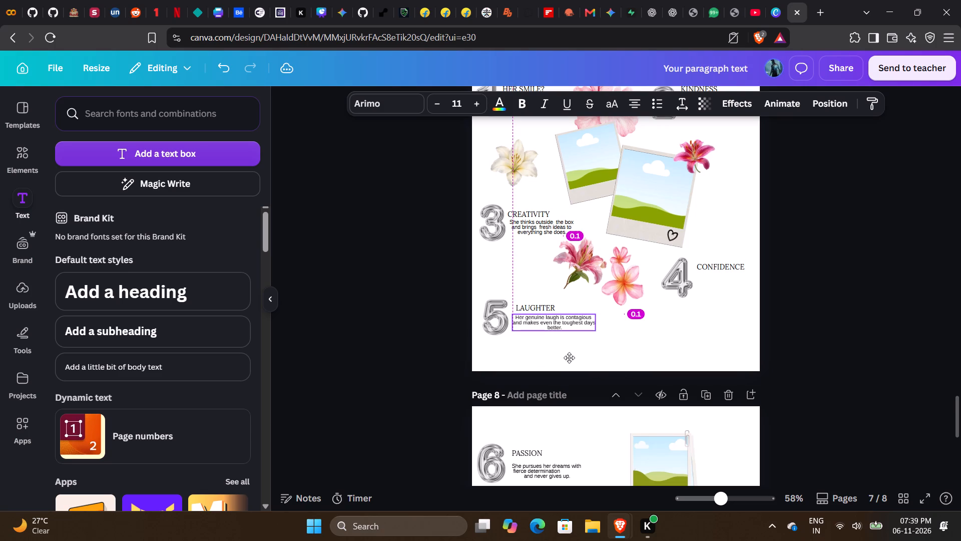
left_click_drag(569, 358, 569, 360)
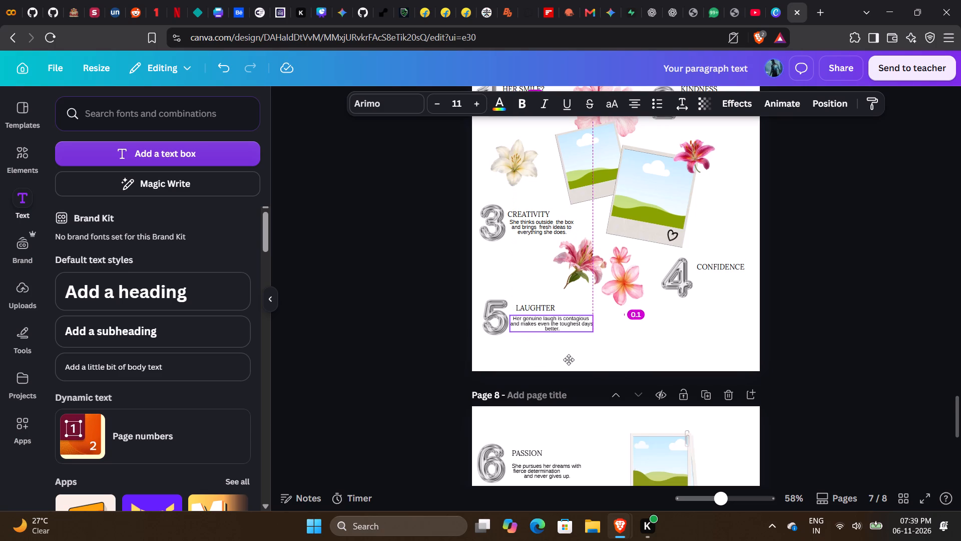
left_click_drag(569, 360, 573, 359)
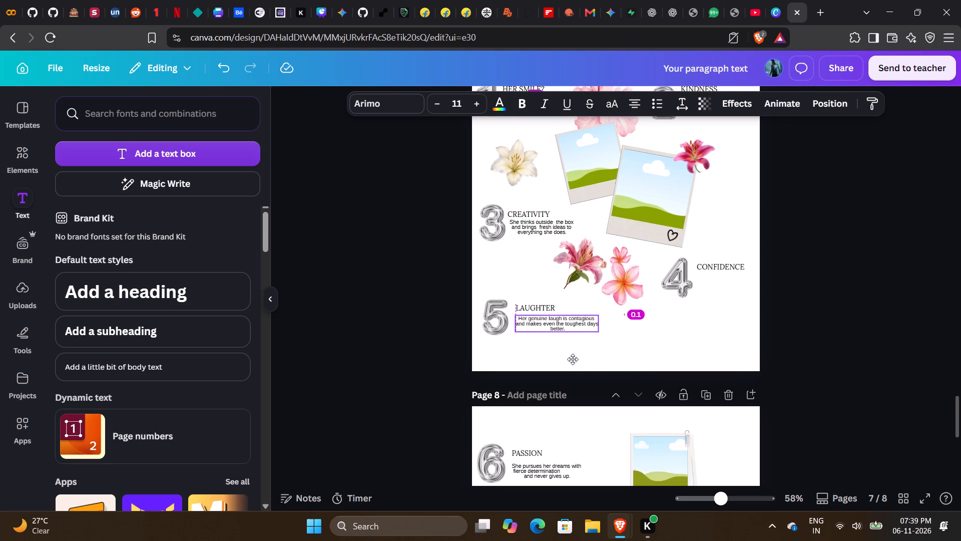
left_click_drag(573, 359, 572, 359)
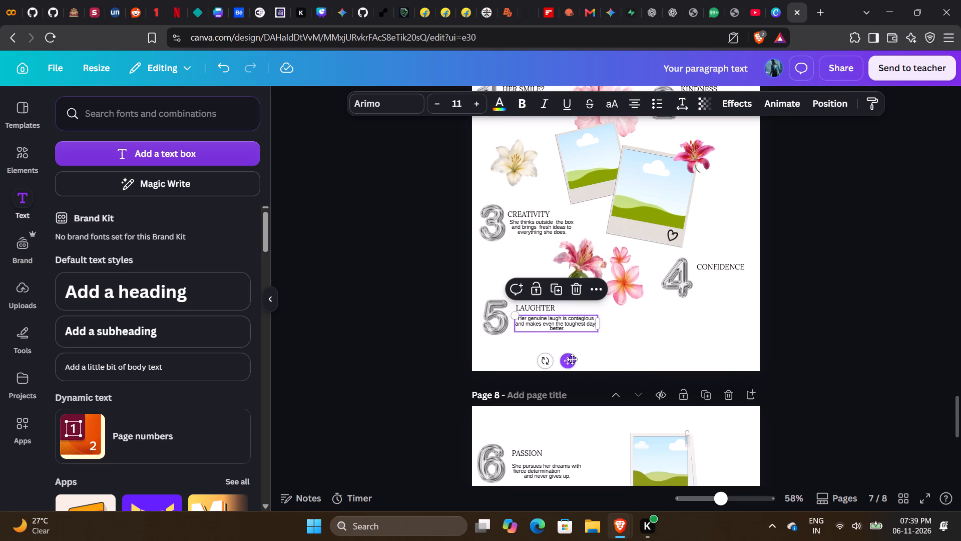
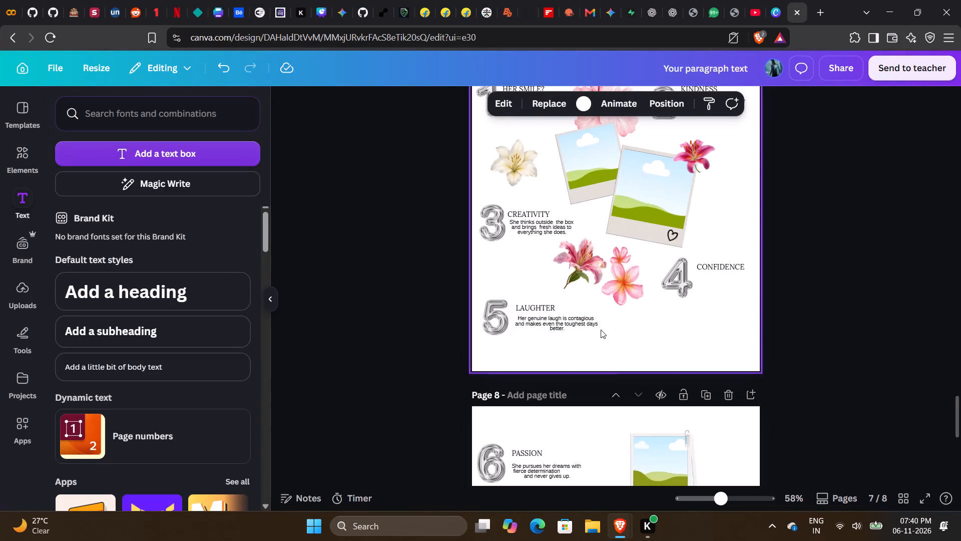
Shift the LAUGHTER heading and its three-line description closer to the 5 on page 7.
left_click(523, 305)
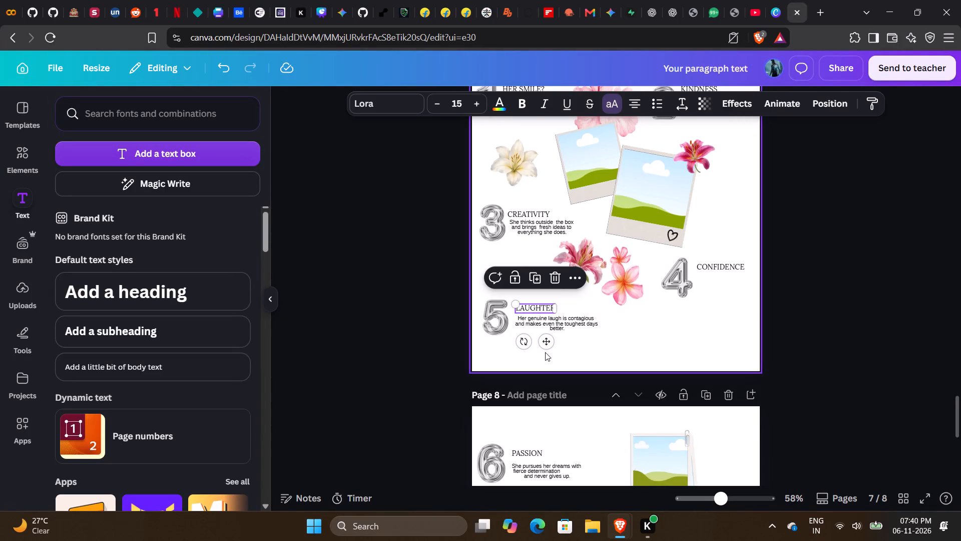
left_click(548, 343)
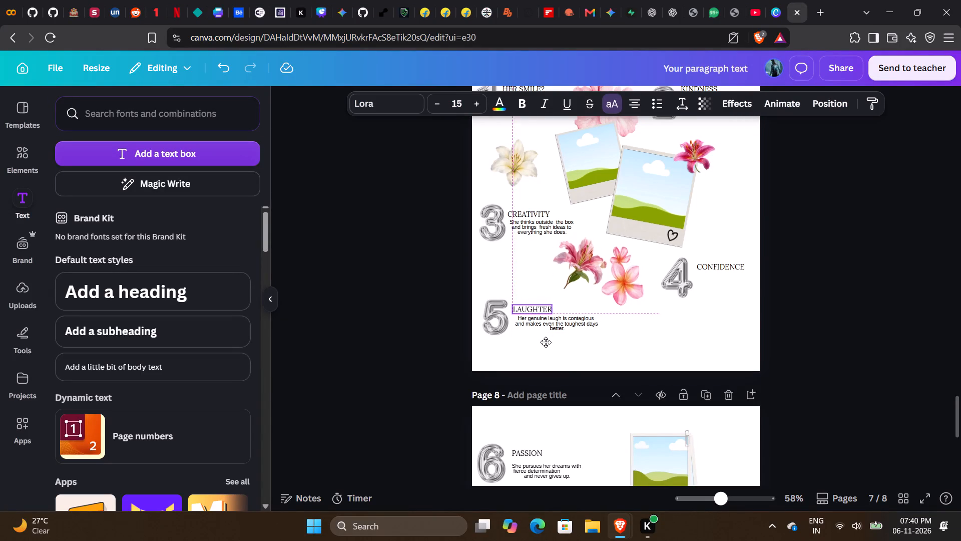
left_click(592, 325)
left_click(567, 362)
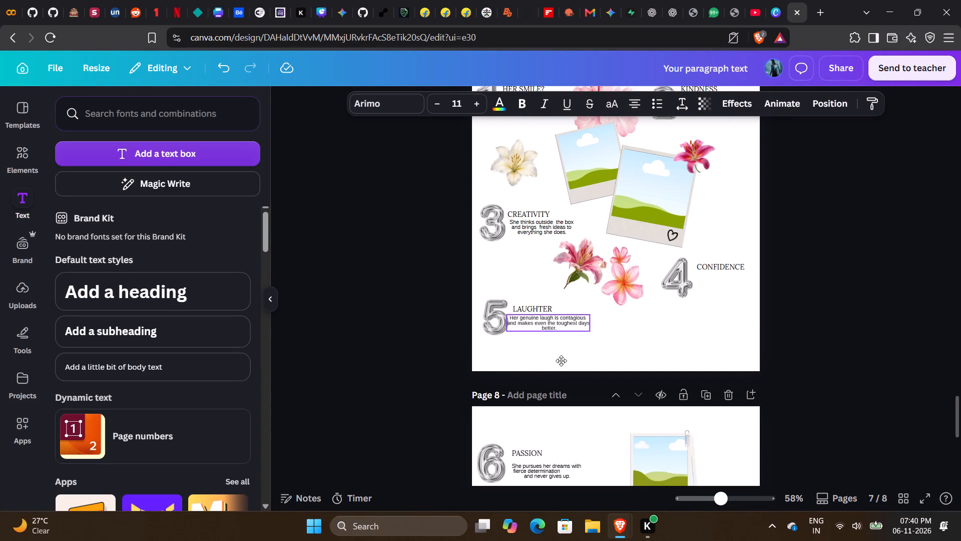
left_click(620, 367)
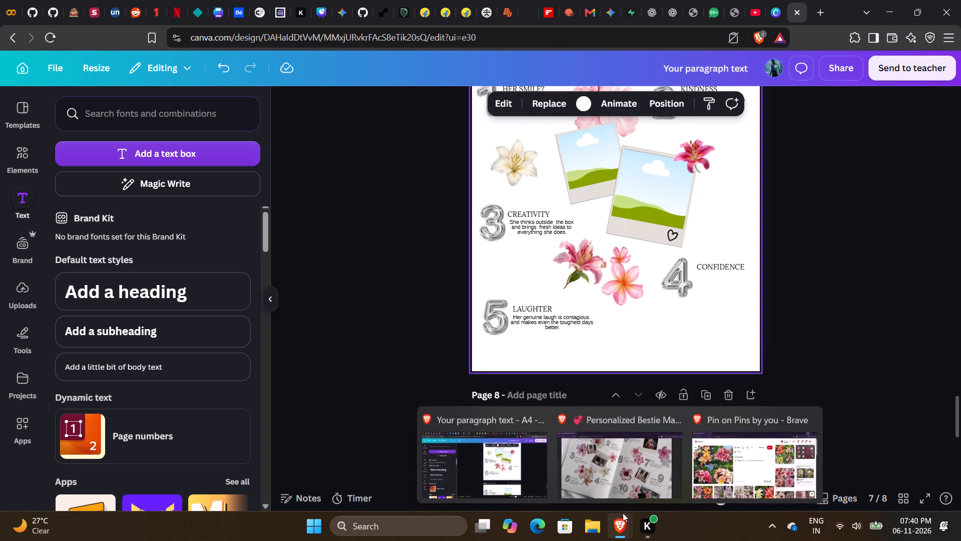
Check the reference spread, and on page 8 tighten the PASSION description under its heading and bring both closer to the 6.
left_click(627, 483)
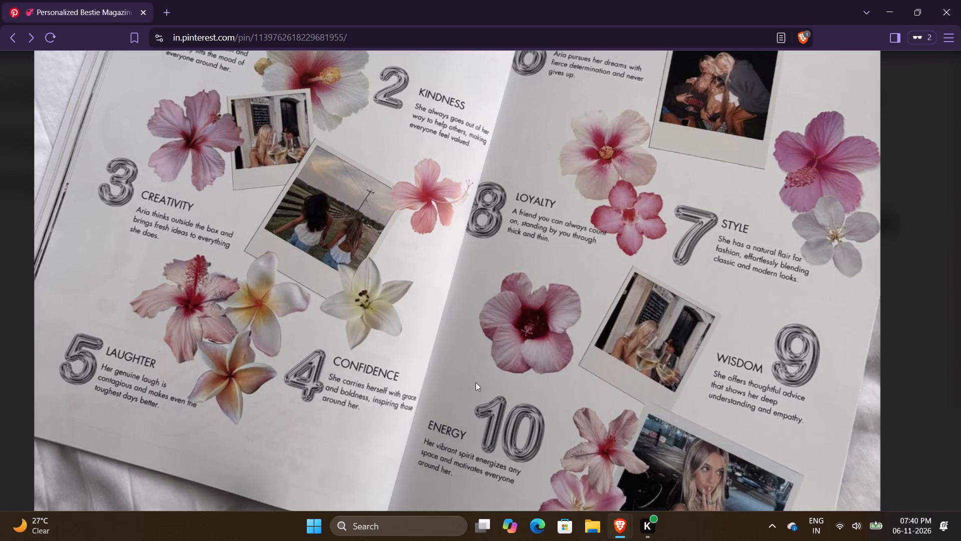
scroll(475, 382, "left", 4)
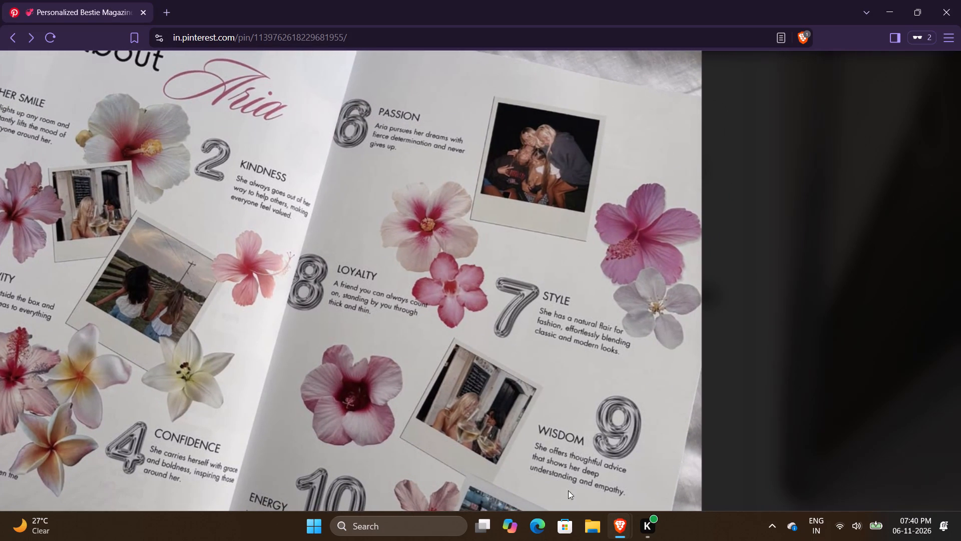
left_click(532, 460)
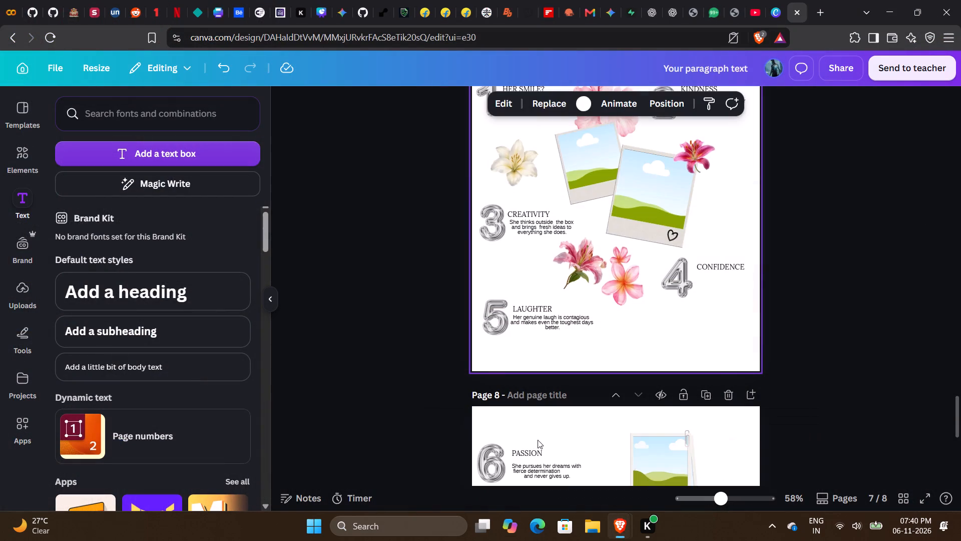
scroll(571, 430, "down", 2)
left_click(553, 227)
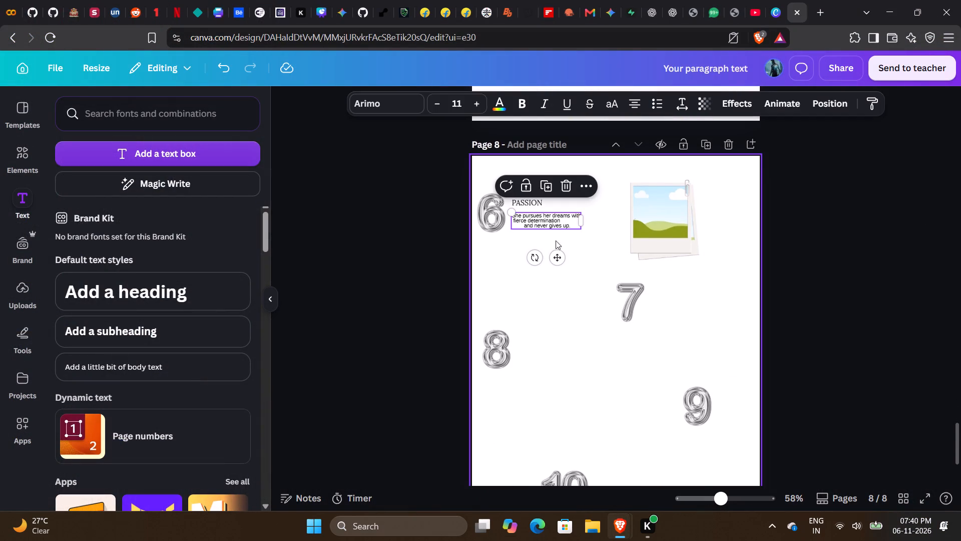
left_click(558, 255)
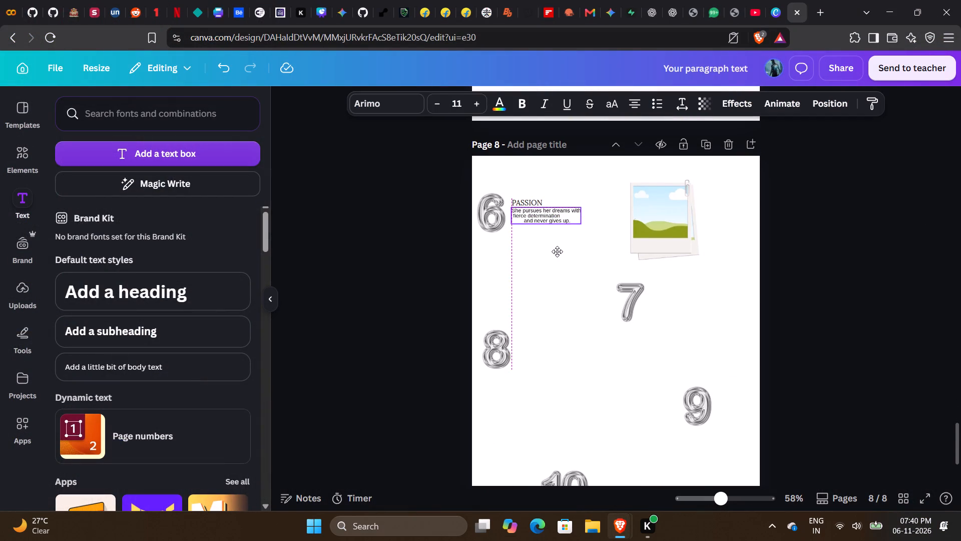
left_click(527, 201)
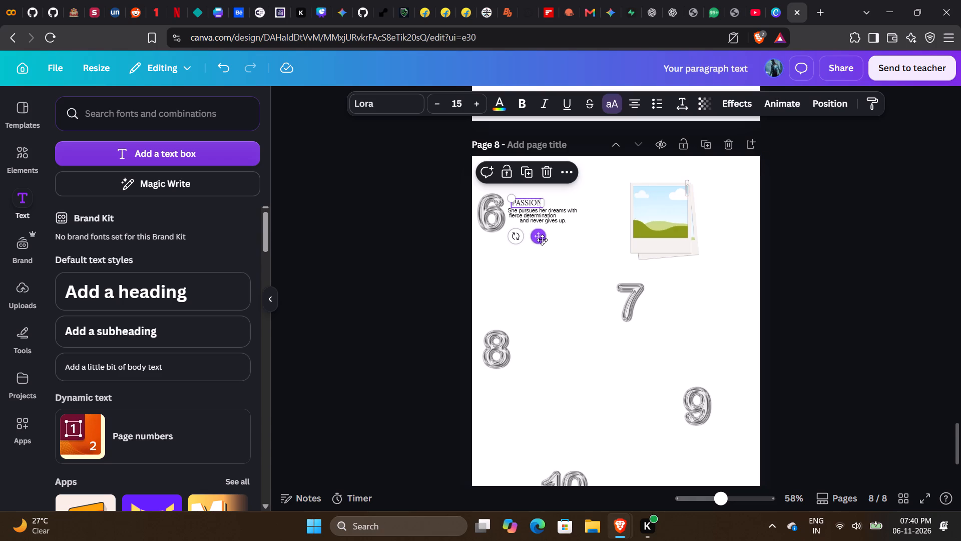
left_click_drag(542, 240, 538, 240)
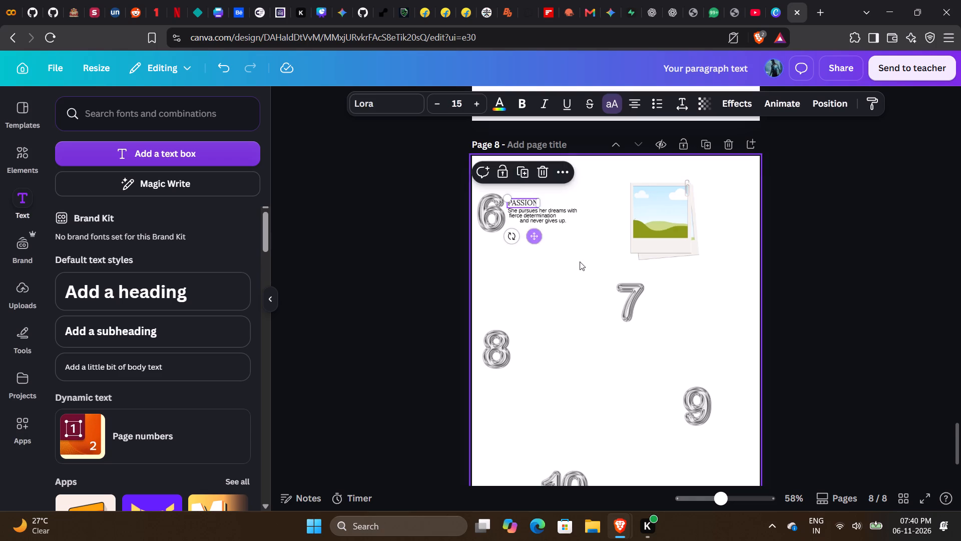
left_click(585, 264)
Move the silver 6 inward from the edge of page 8 so it lines up above the 8.
scroll(579, 296, "up", 2)
scroll(579, 296, "down", 1)
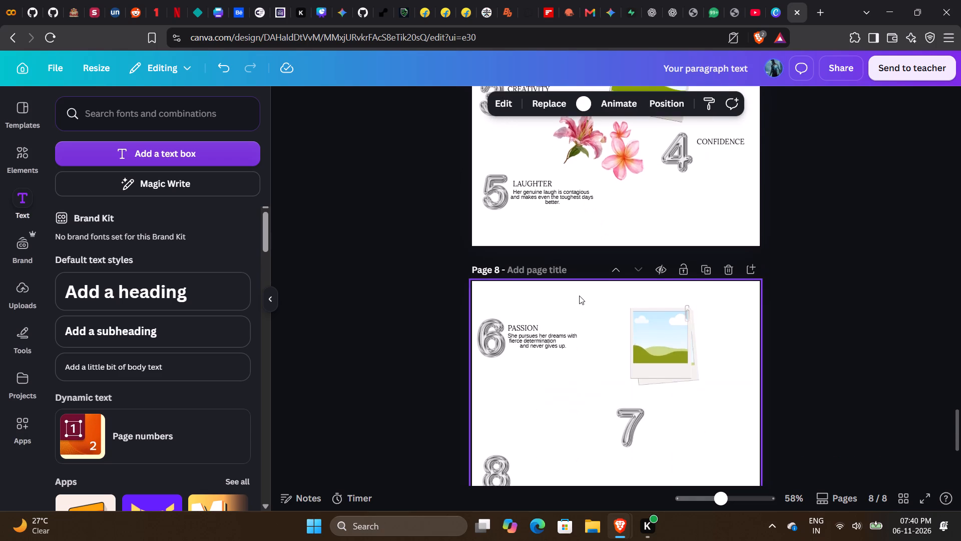
scroll(579, 296, "down", 3)
scroll(579, 296, "up", 1)
left_click(491, 218)
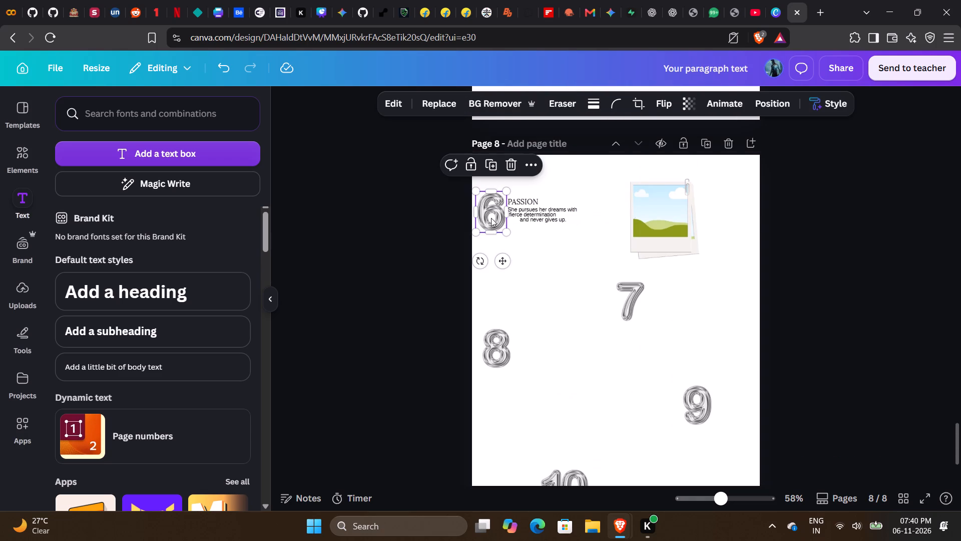
left_click(505, 258)
left_click(570, 258)
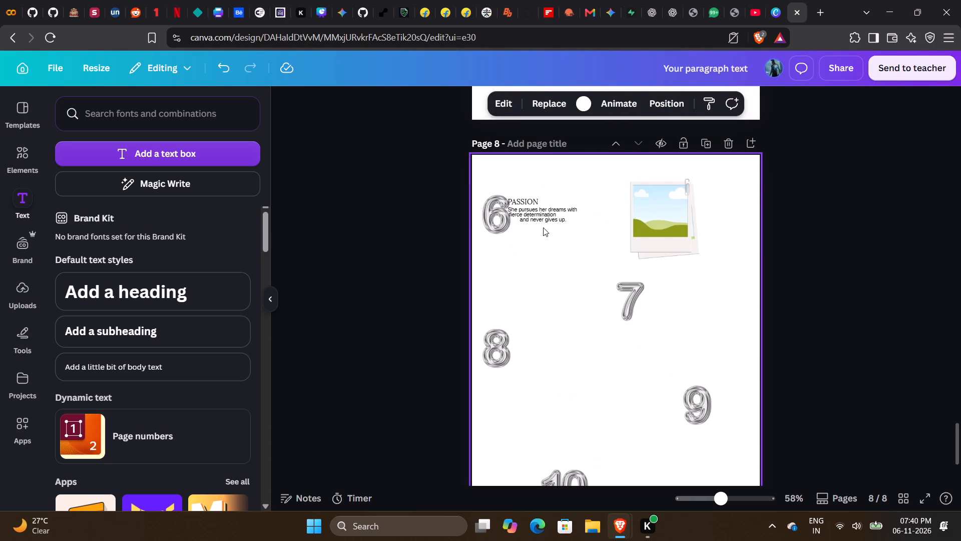
Move the PASSION heading and its description clear of the 6, with their starting edges aligned.
left_click(526, 200)
left_click_drag(537, 237, 545, 238)
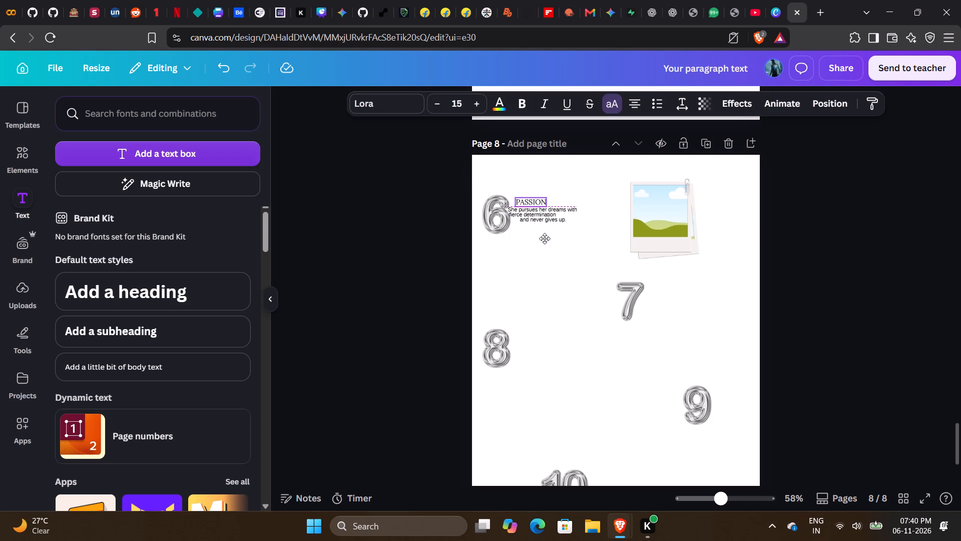
left_click_drag(545, 238, 545, 238)
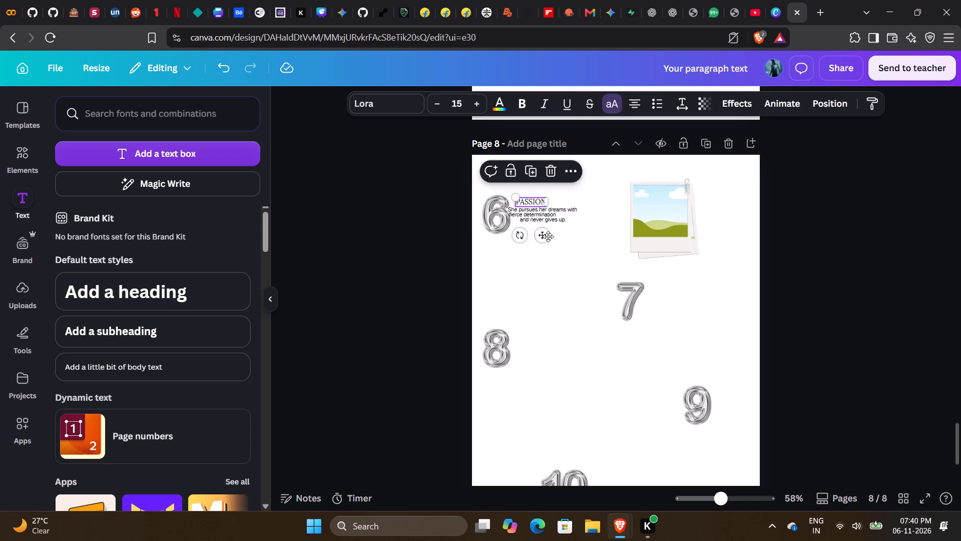
left_click(566, 219)
left_click_drag(556, 251, 560, 252)
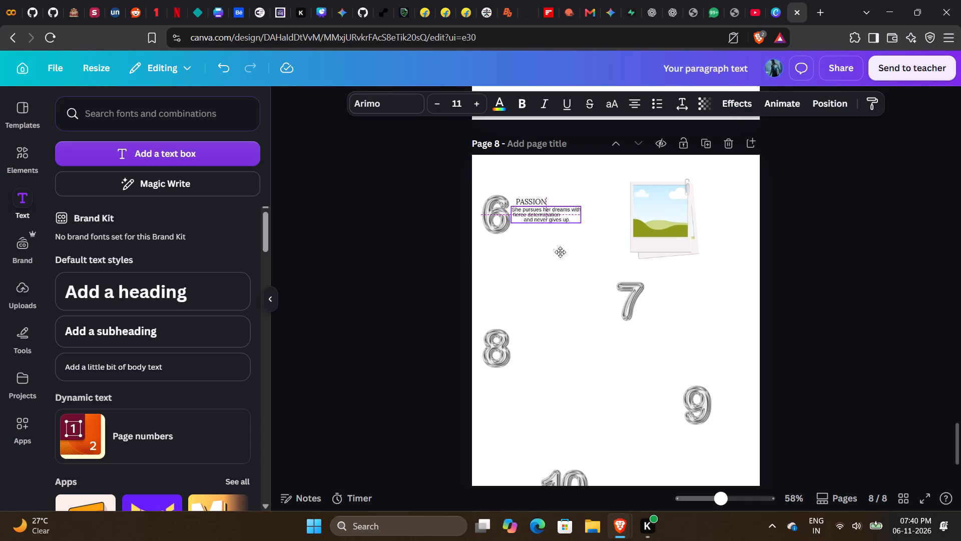
left_click_drag(560, 252, 563, 252)
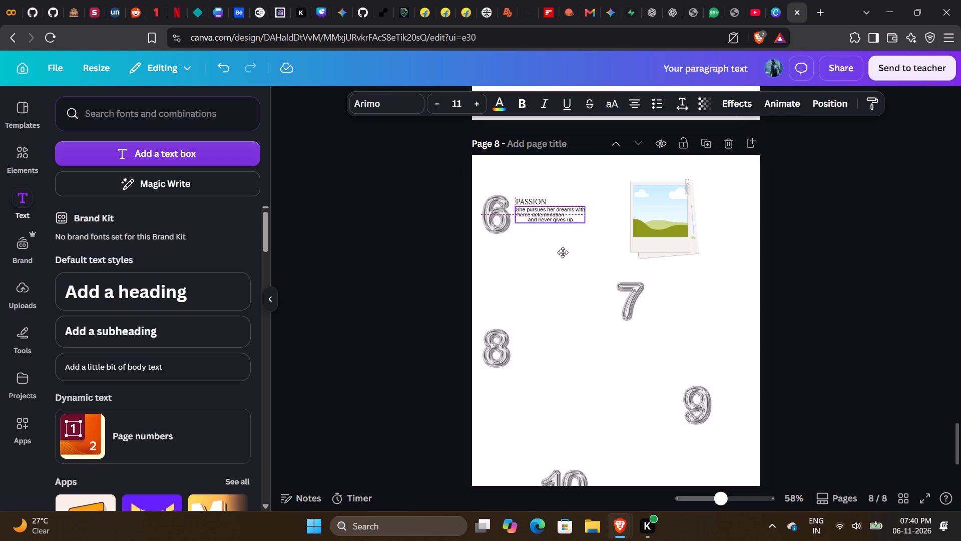
left_click_drag(563, 252, 562, 253)
left_click(556, 287)
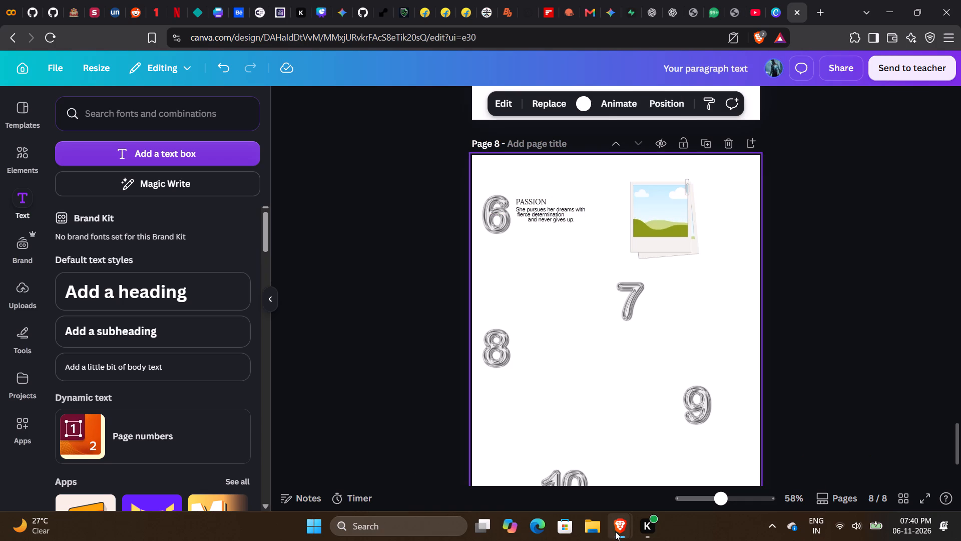
Check the 7's placement in the reference spread and move the silver 7 slightly up and inward on page 8.
left_click(616, 467)
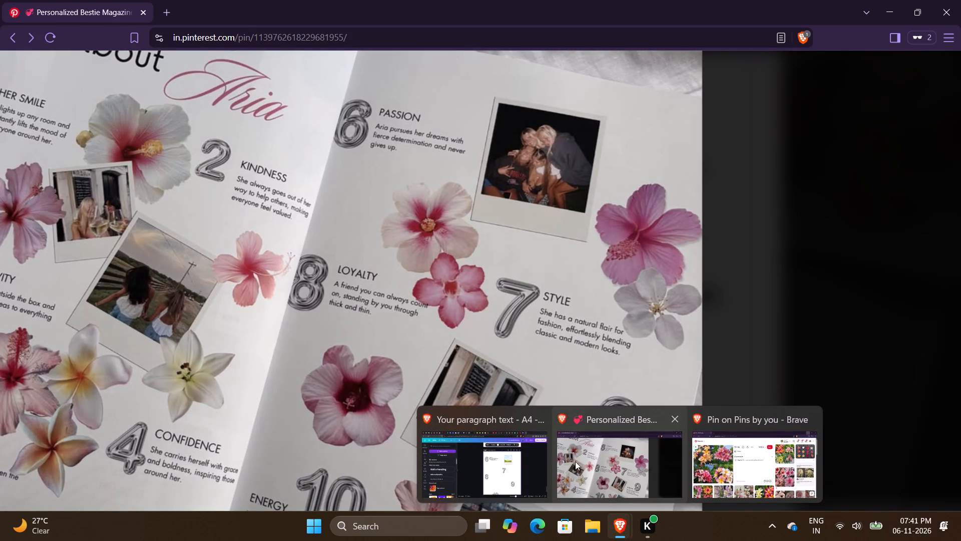
left_click(540, 458)
left_click(634, 299)
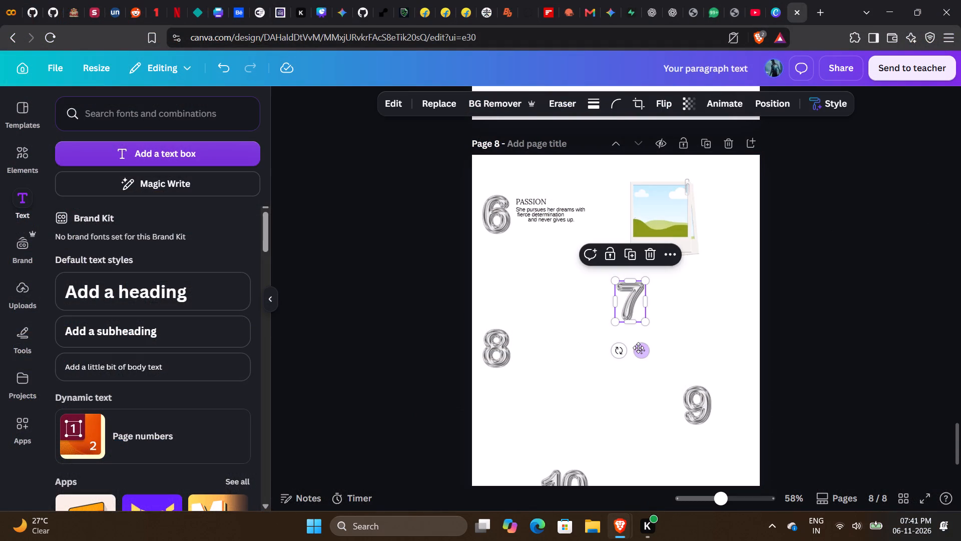
left_click_drag(638, 348, 626, 340)
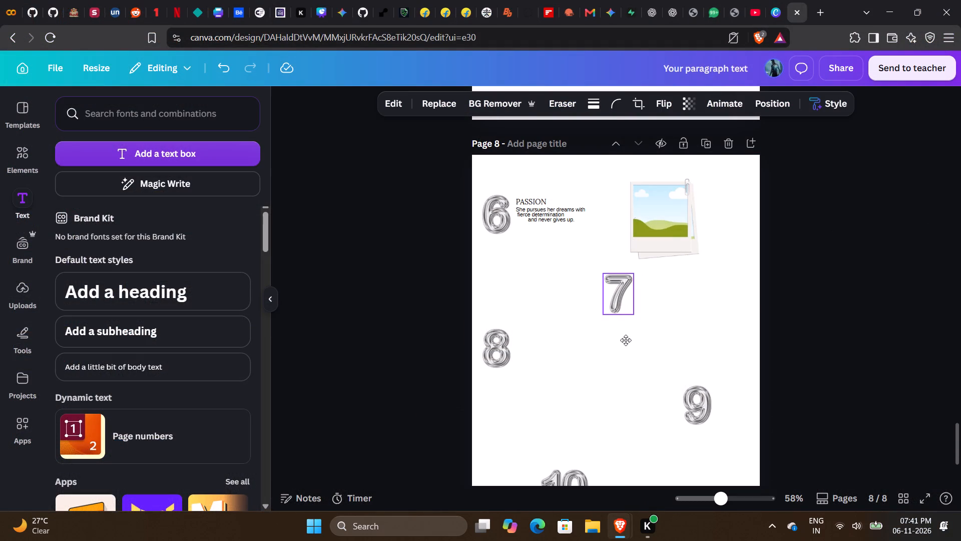
left_click_drag(626, 340, 627, 340)
Add the uppercase heading STYLE in Lora size 15 and place it beside the top of the 7.
left_click(189, 158)
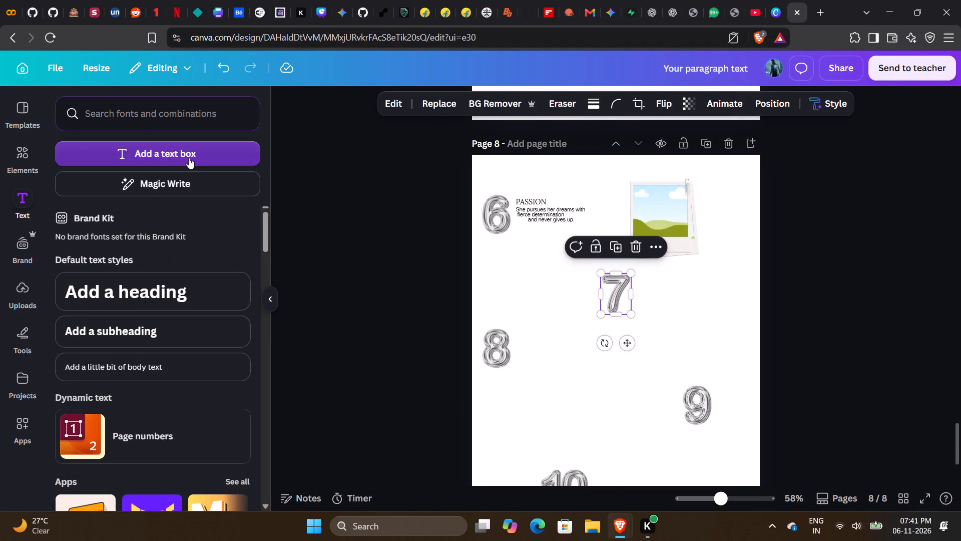
left_click(407, 101)
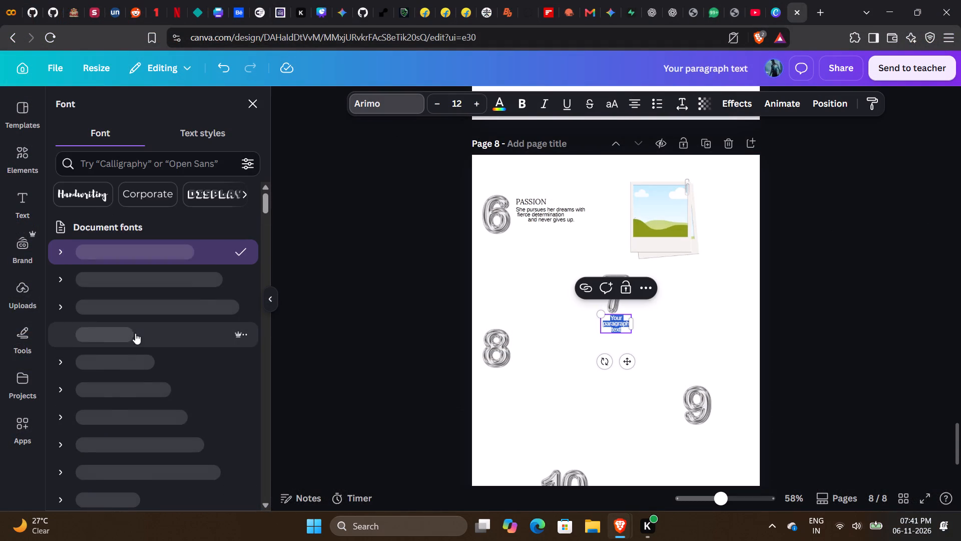
scroll(126, 323, "down", 2)
scroll(117, 249, "up", 1)
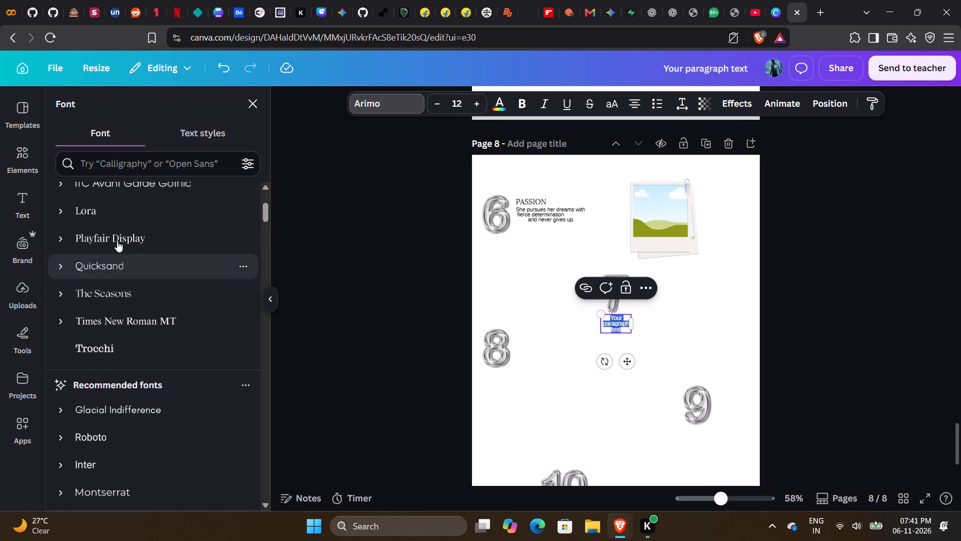
left_click(95, 319)
left_click(461, 104)
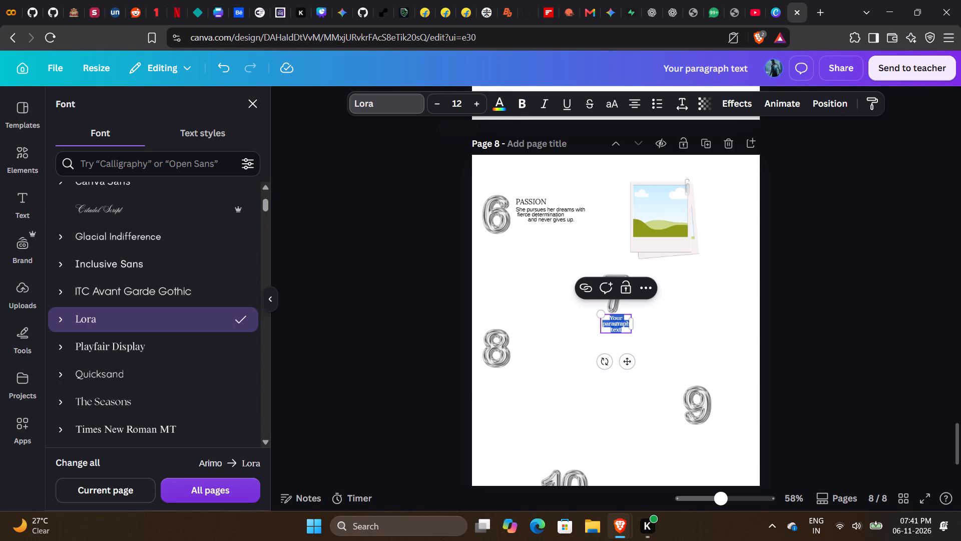
type("15")
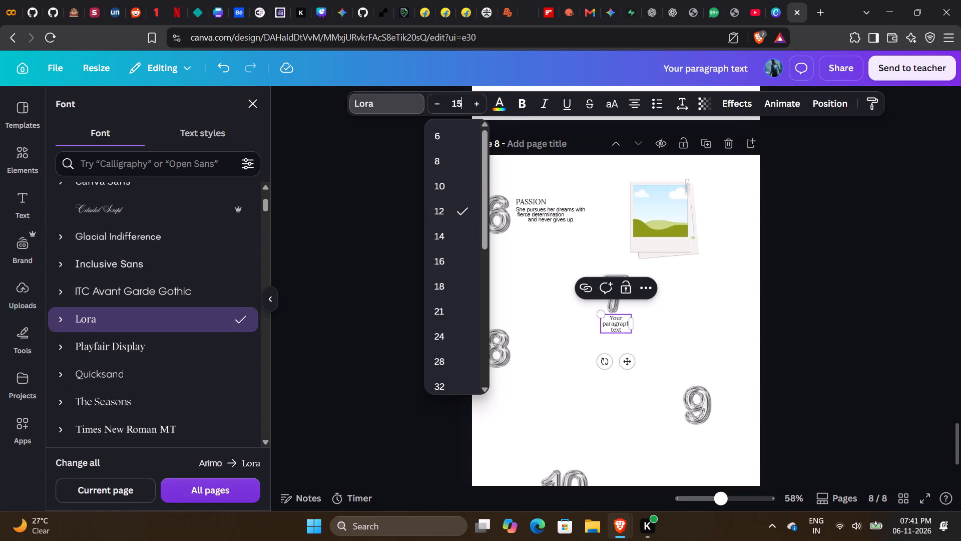
key("Return")
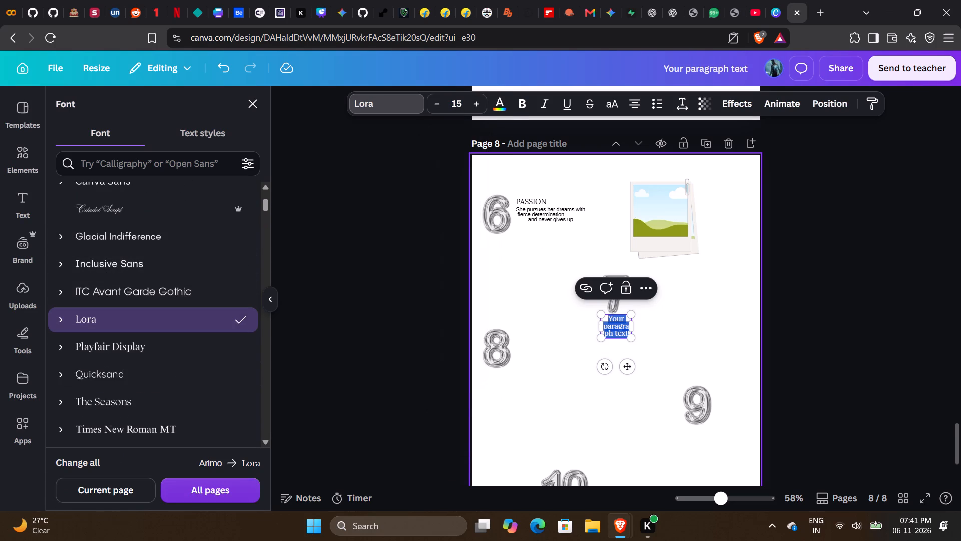
type("Style")
left_click_drag(556, 183, 600, 92)
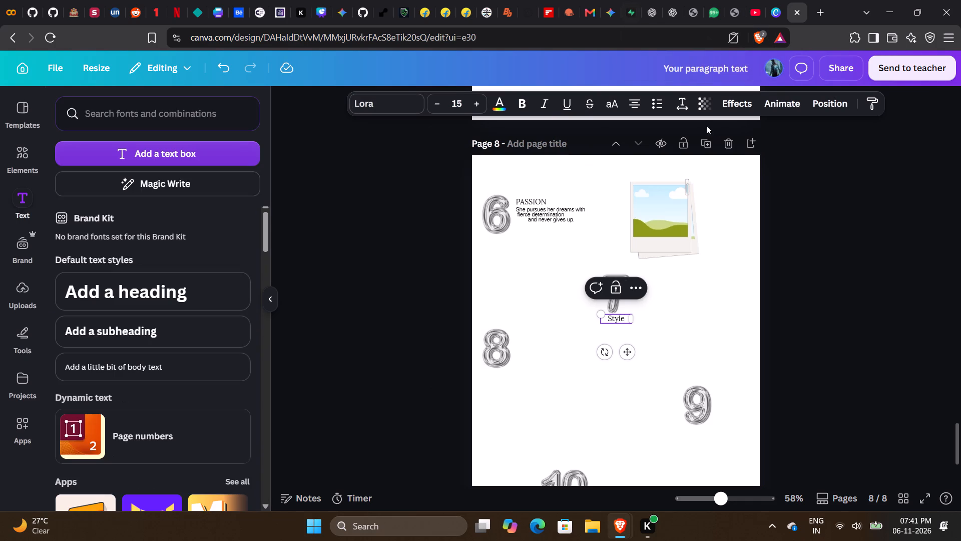
left_click(612, 104)
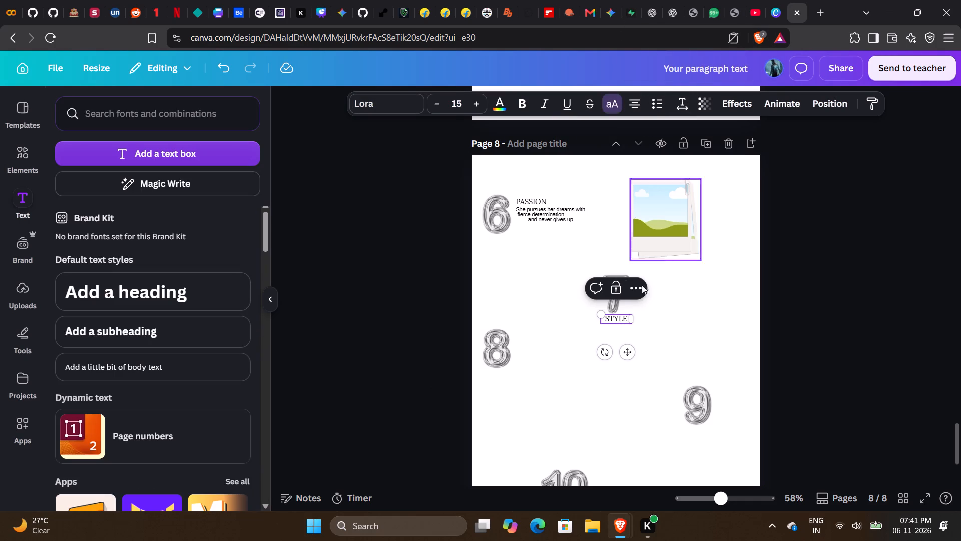
left_click_drag(628, 353, 666, 316)
Add a size 11 text box beneath the STYLE heading on page 8 and check the 7's description in the reference spread.
left_click(193, 152)
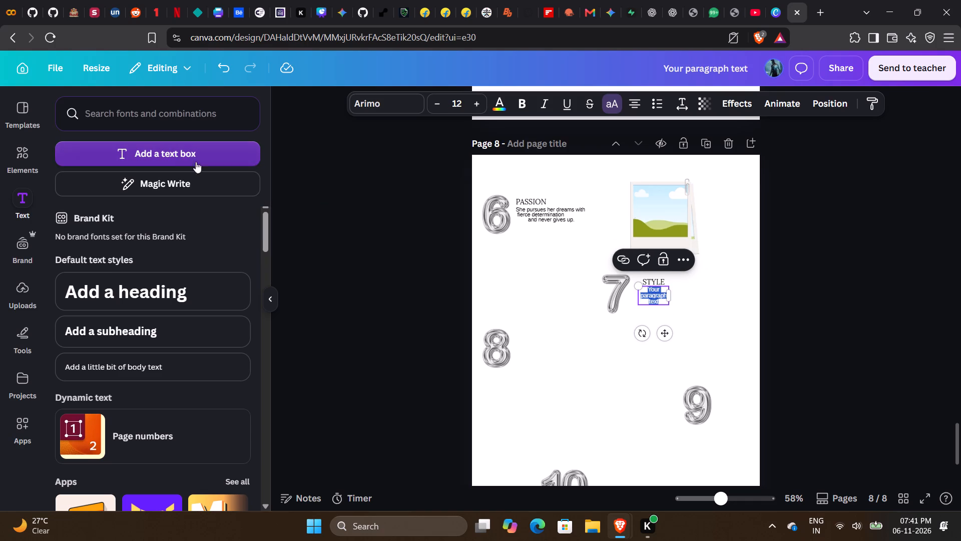
left_click(392, 103)
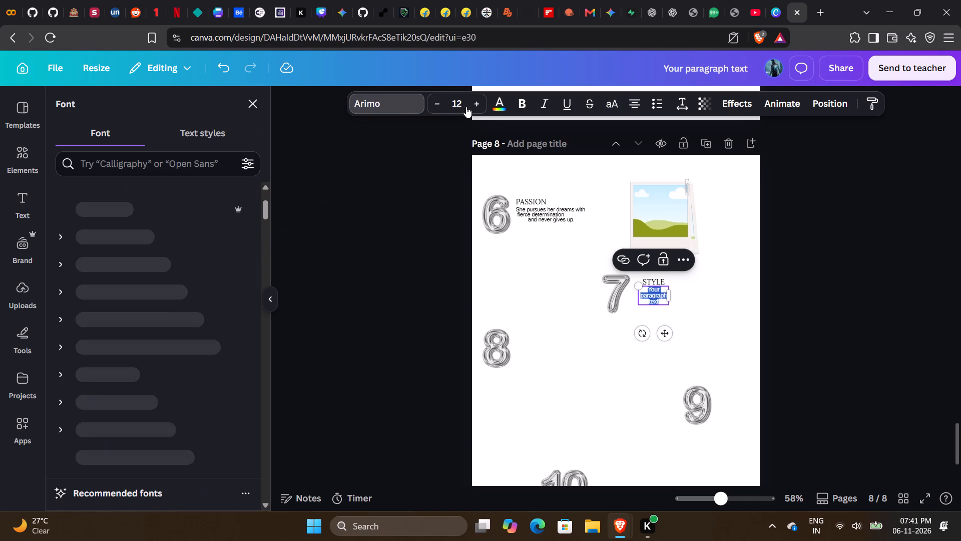
left_click(460, 103)
type("11")
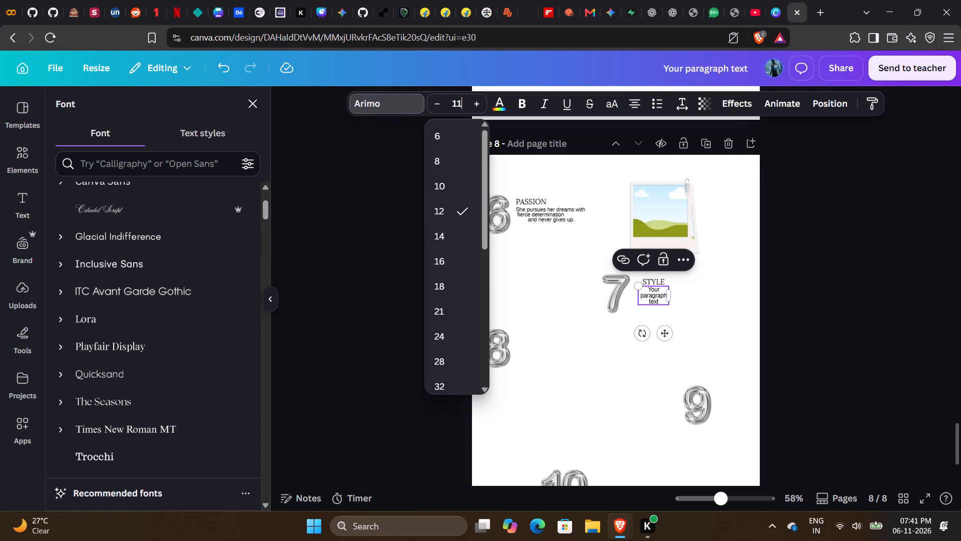
key("Return")
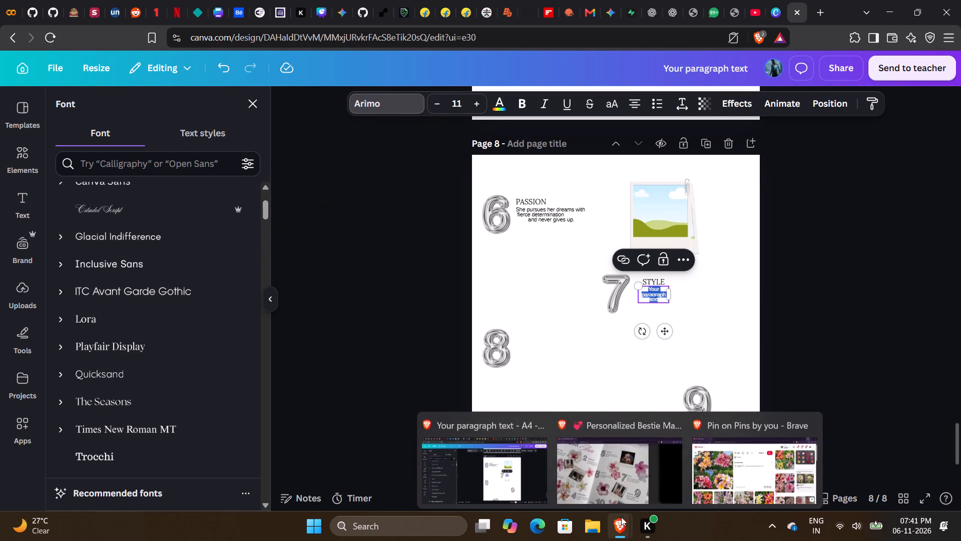
left_click(609, 480)
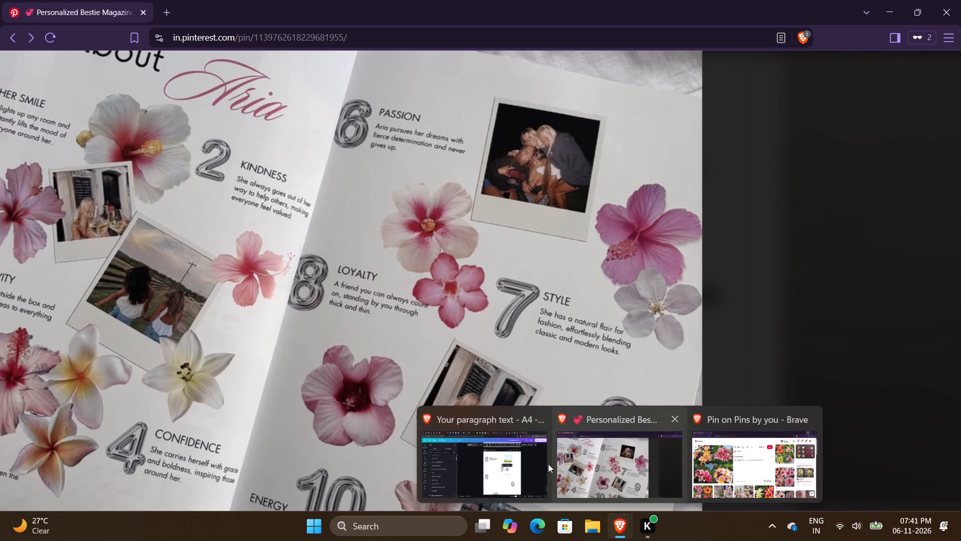
left_click(536, 470)
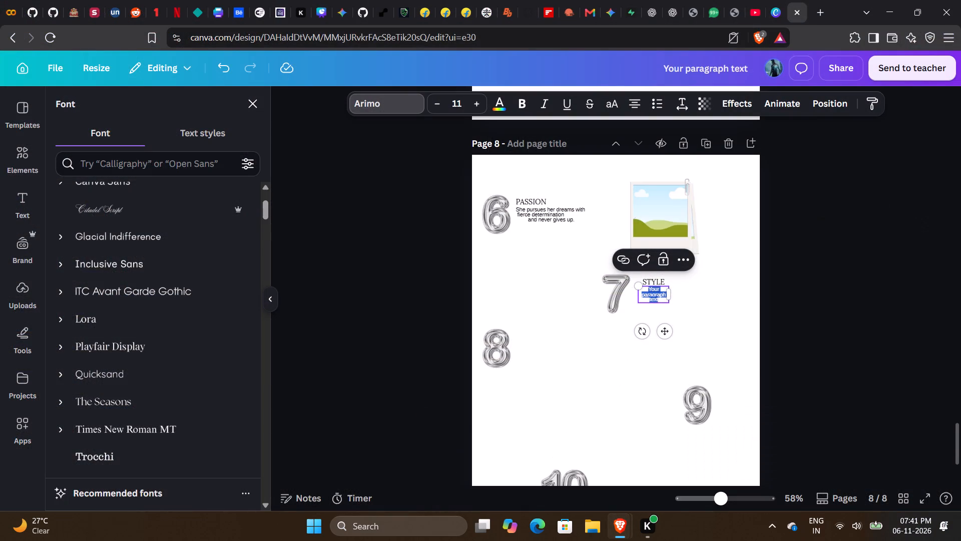
Enter the STYLE description "She has a natural flair for fashion, effortlessly blending classic and modern looks.".
type("She has a natural flair")
key("space")
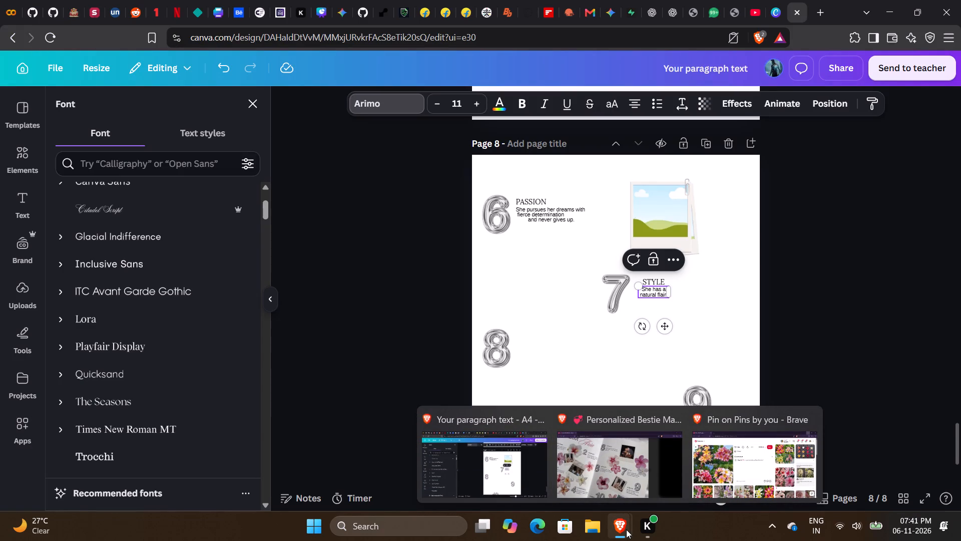
key("space")
type("for fashion")
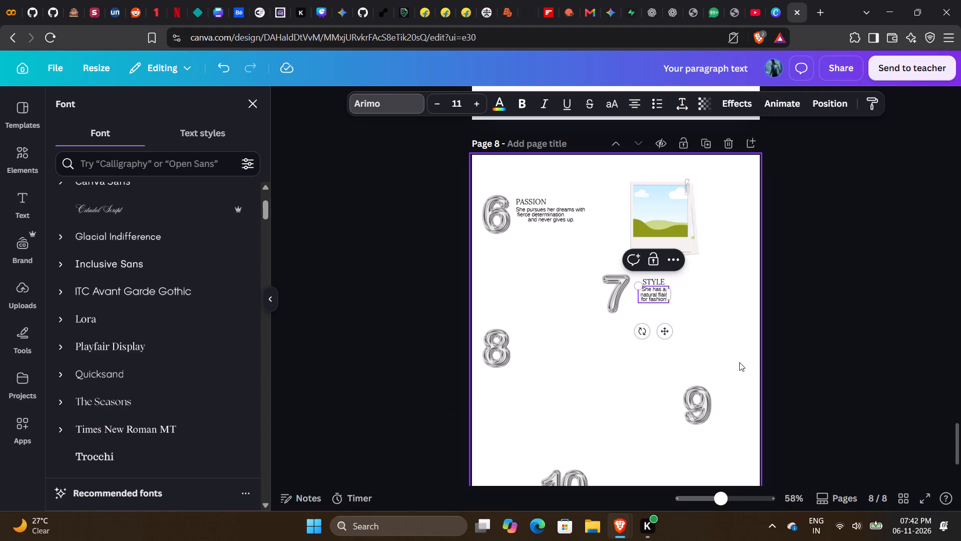
key("BackSpace")
type("n, effortless")
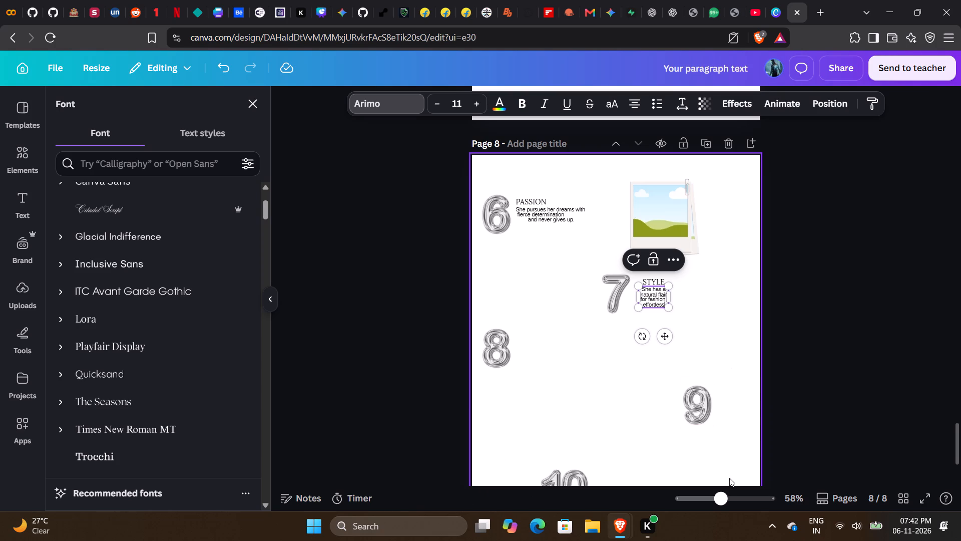
left_click(728, 501)
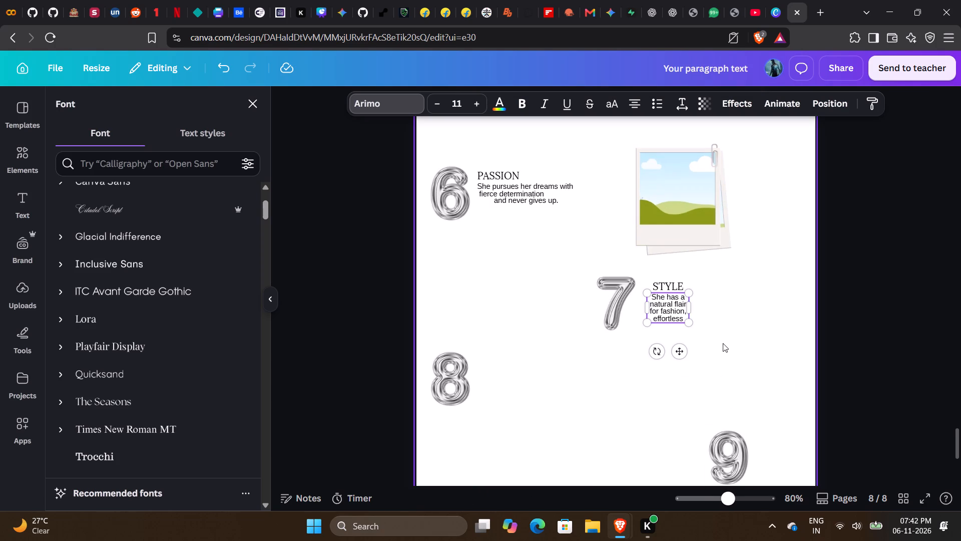
scroll(723, 343, "down", 1)
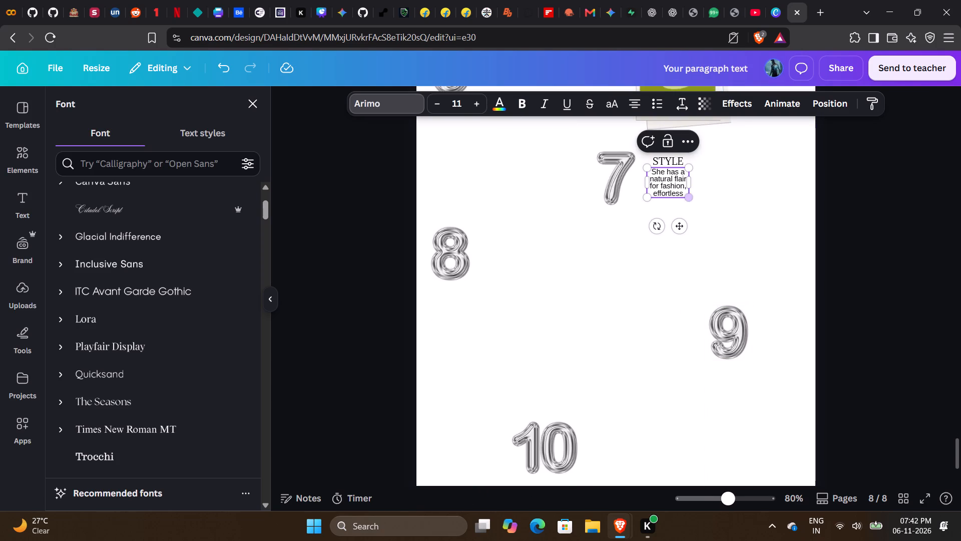
left_click(682, 194)
type("ly")
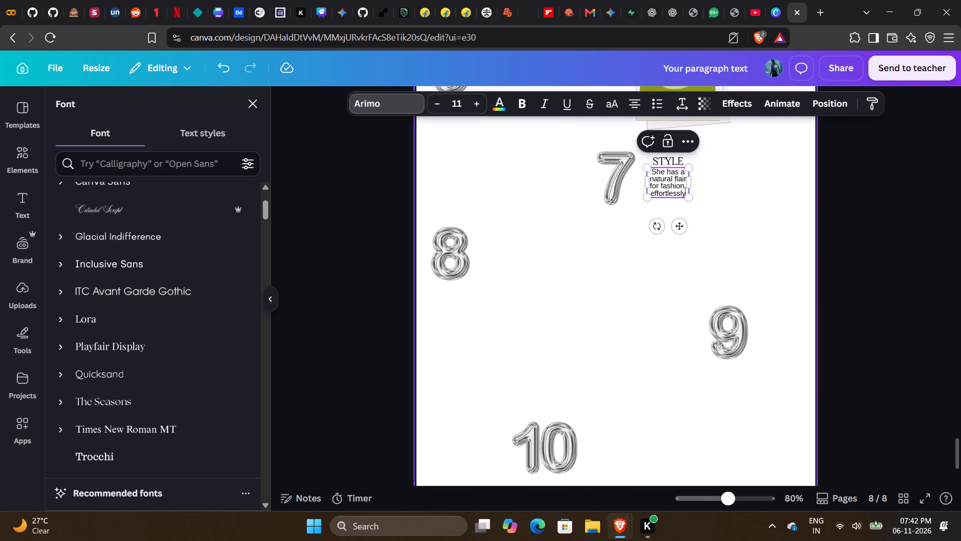
key("space")
type("blending")
key("space")
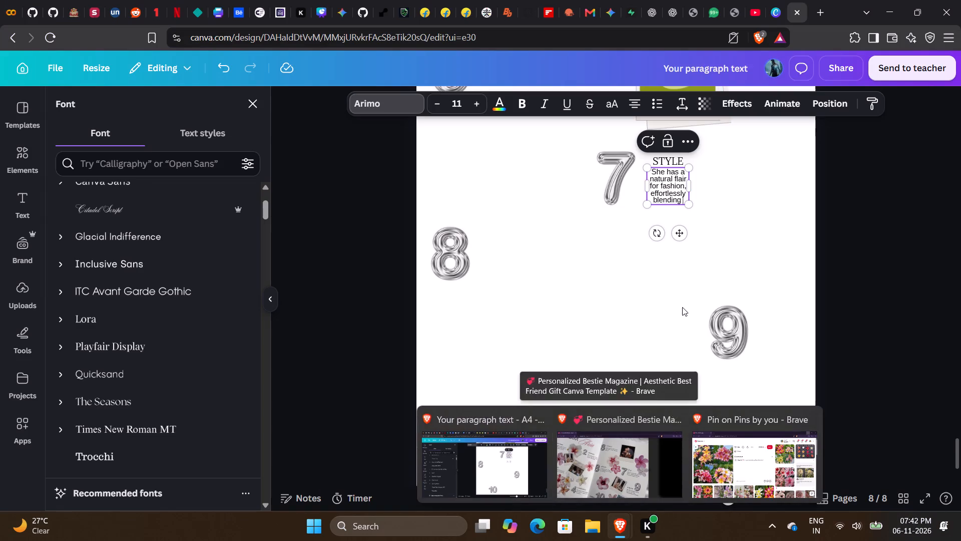
type("classic and modern")
key("space")
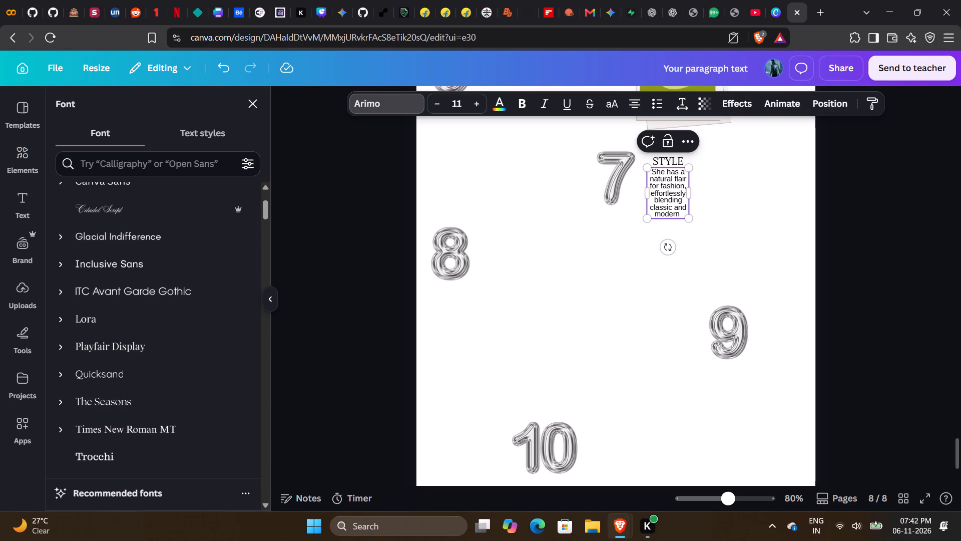
type("looks.")
Widen the STYLE description's text box so the text runs over three lines.
scroll(660, 349, "up", 1)
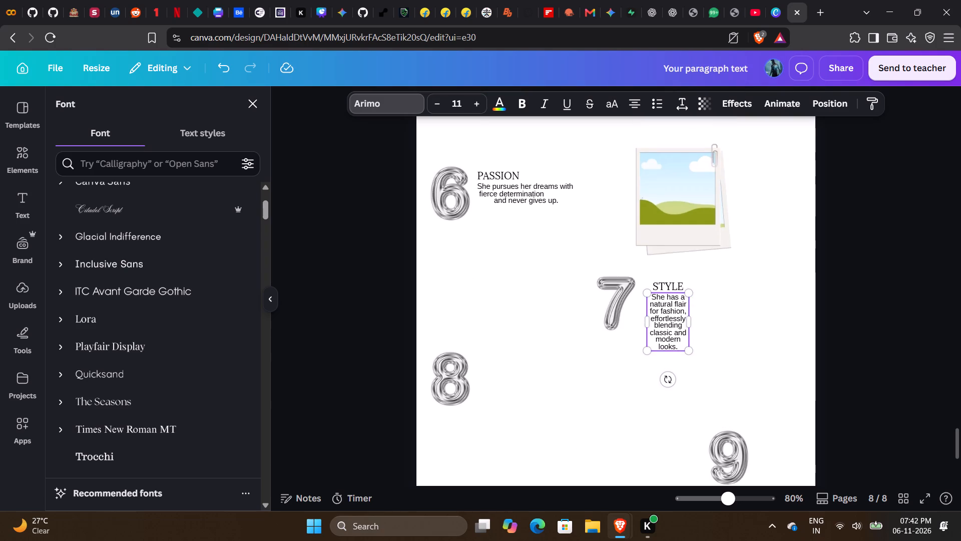
left_click_drag(690, 323, 755, 322)
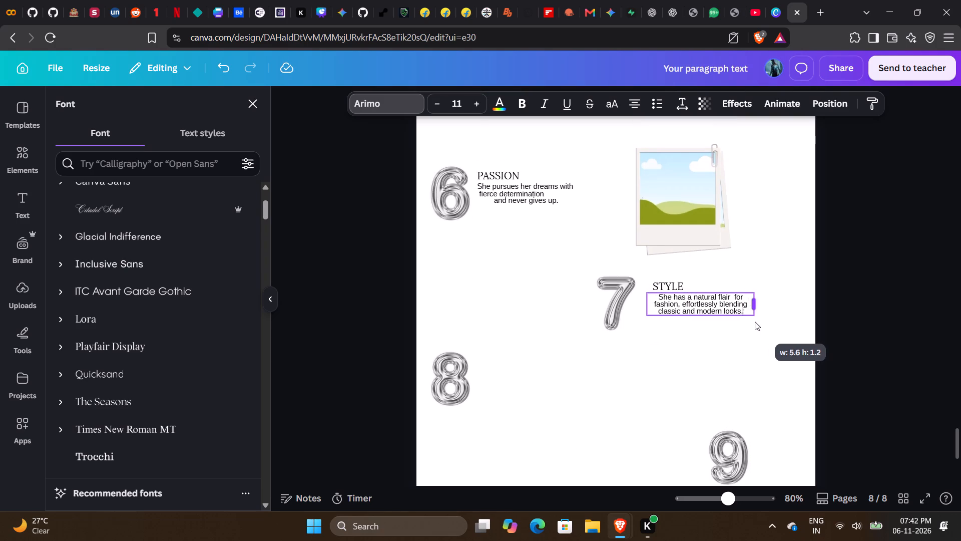
left_click_drag(755, 322, 739, 325)
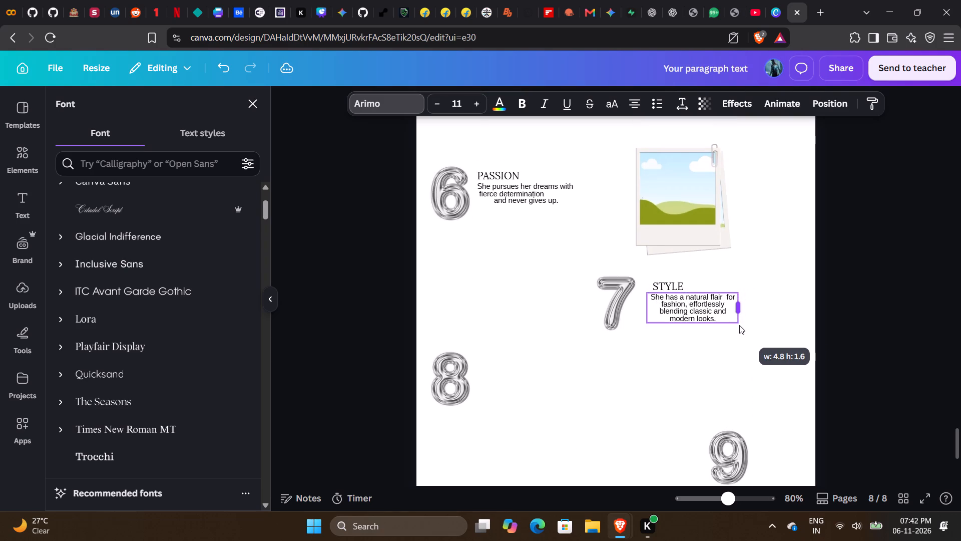
left_click_drag(739, 325, 744, 325)
Move the STYLE heading and its description close beside the 7, with their text boxes' starting edges aligned.
left_click_drag(709, 342, 702, 344)
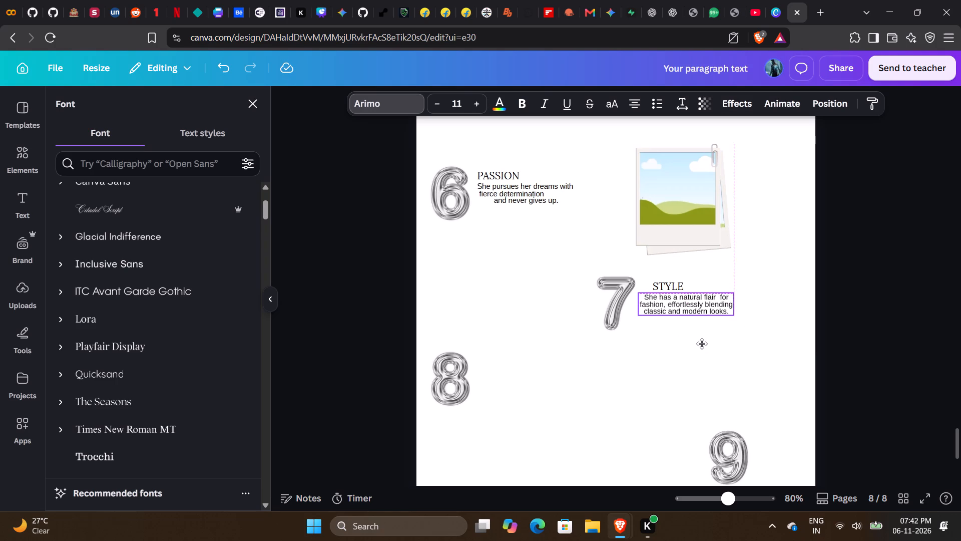
left_click_drag(702, 344, 702, 344)
left_click(654, 286)
left_click_drag(684, 323, 678, 323)
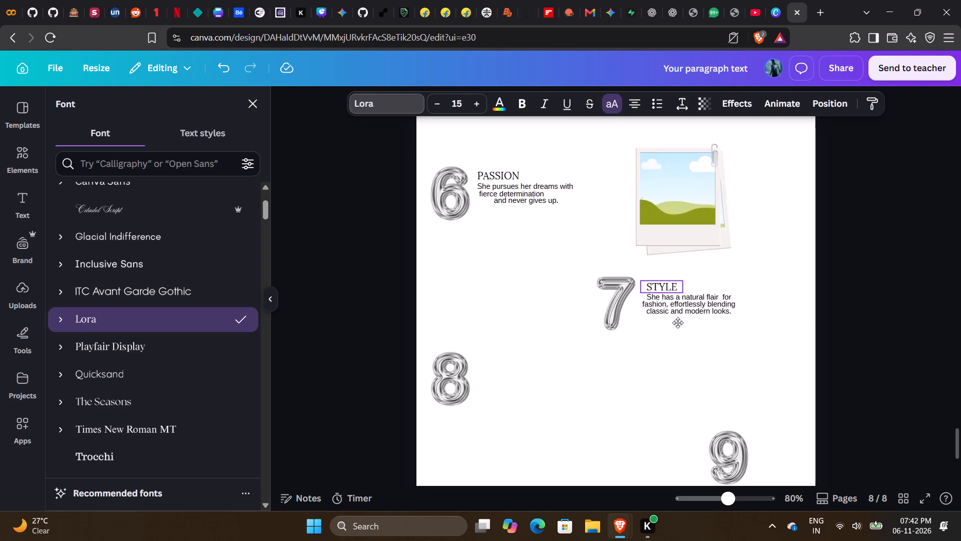
left_click_drag(678, 323, 679, 323)
left_click(701, 303)
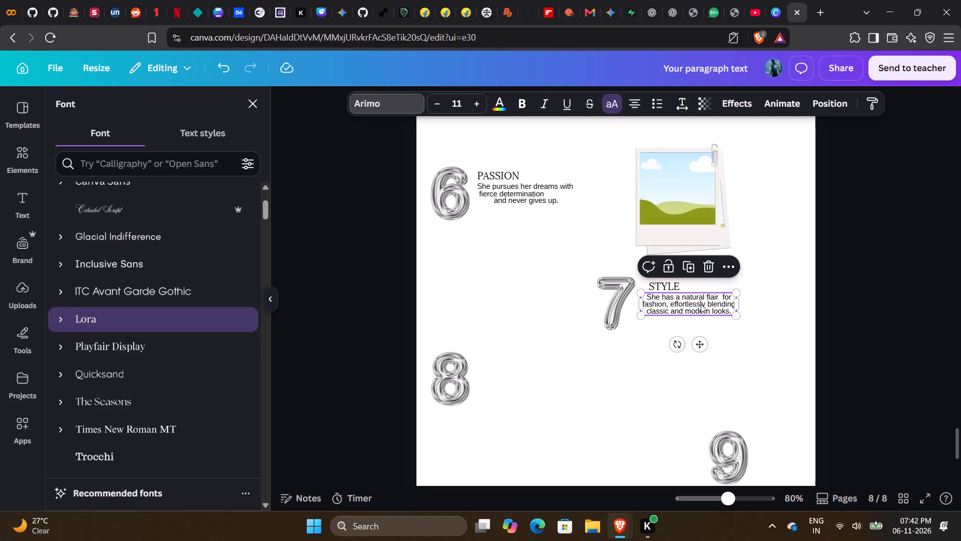
left_click(698, 342)
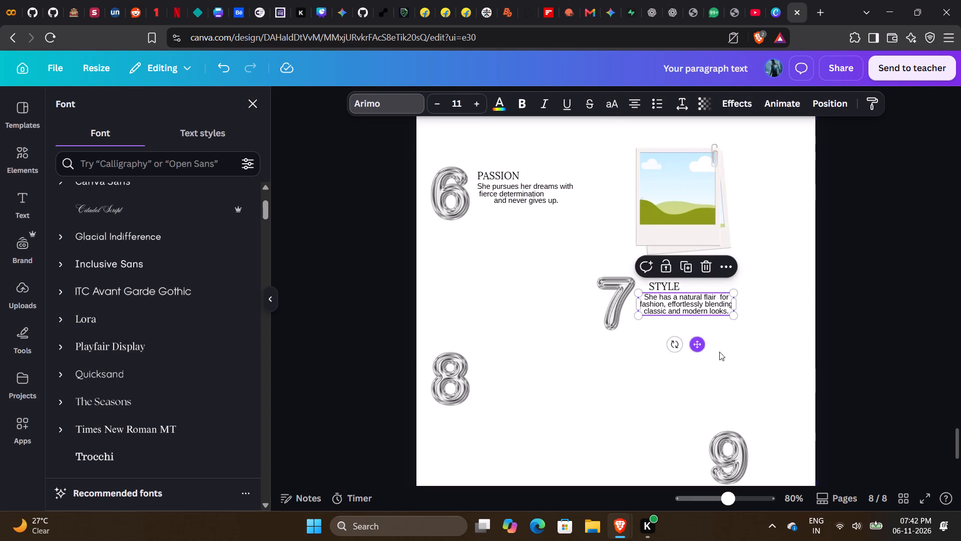
left_click(741, 355)
left_click(658, 281)
left_click(676, 325)
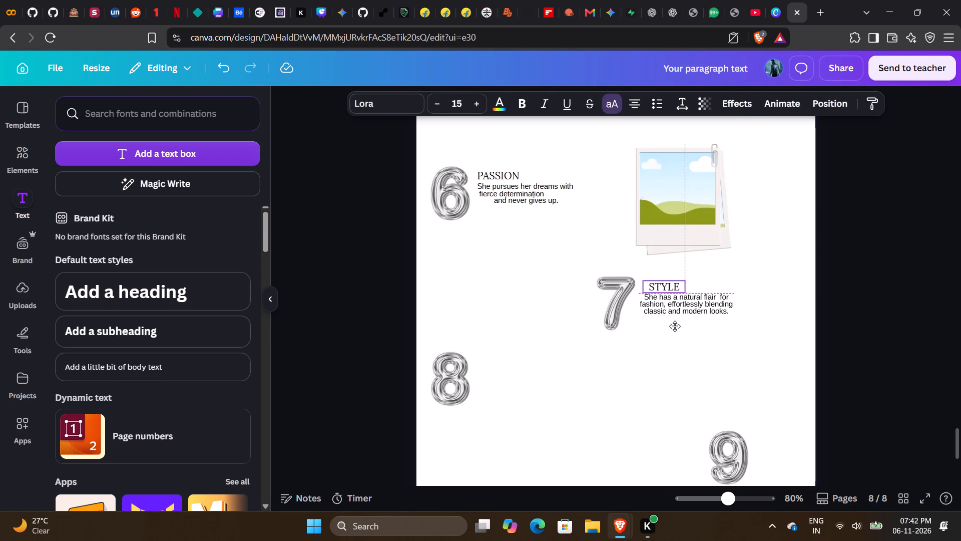
left_click(726, 341)
left_click(667, 285)
left_click_drag(675, 323, 669, 323)
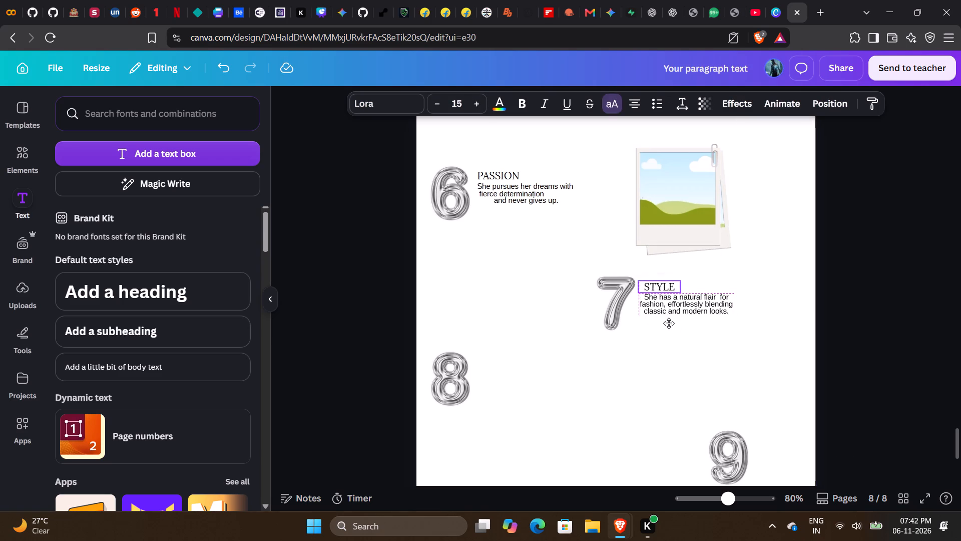
left_click_drag(669, 323, 670, 324)
left_click(714, 340)
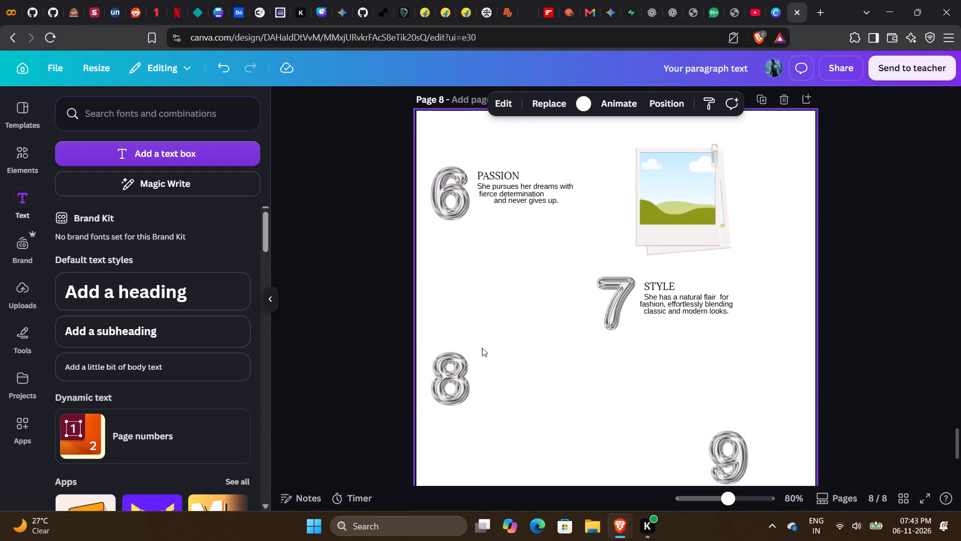
Move the silver 8 slightly up on page 8, keeping it in line below the 6.
left_click(456, 378)
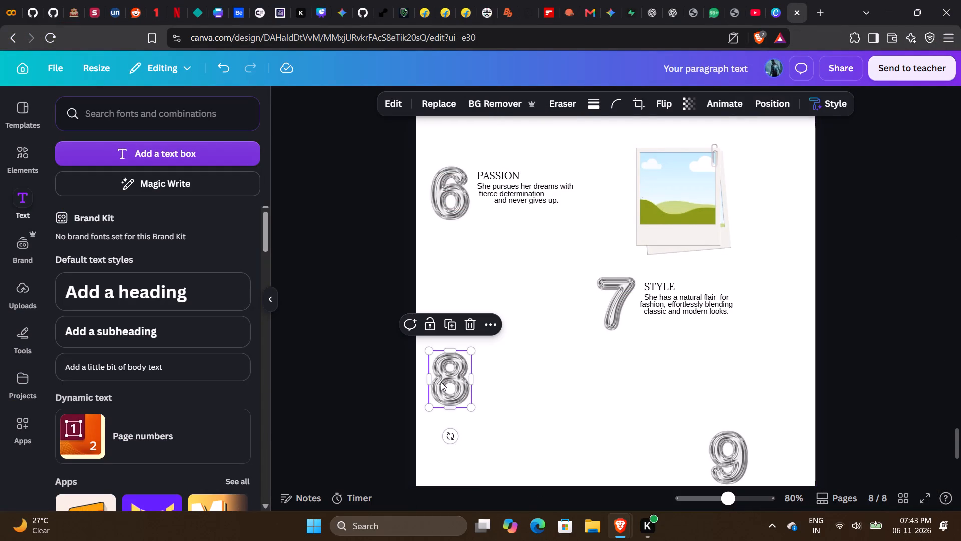
left_click_drag(441, 382, 443, 368)
left_click(511, 336)
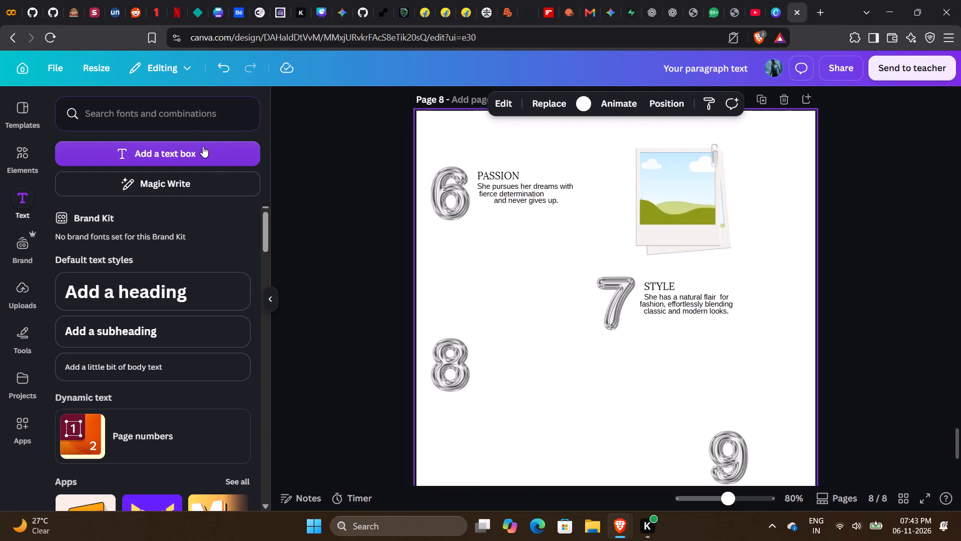
Add the placeholder heading "??" in Lora size 15 and place it beside the top of the 8.
left_click(198, 141)
left_click(205, 153)
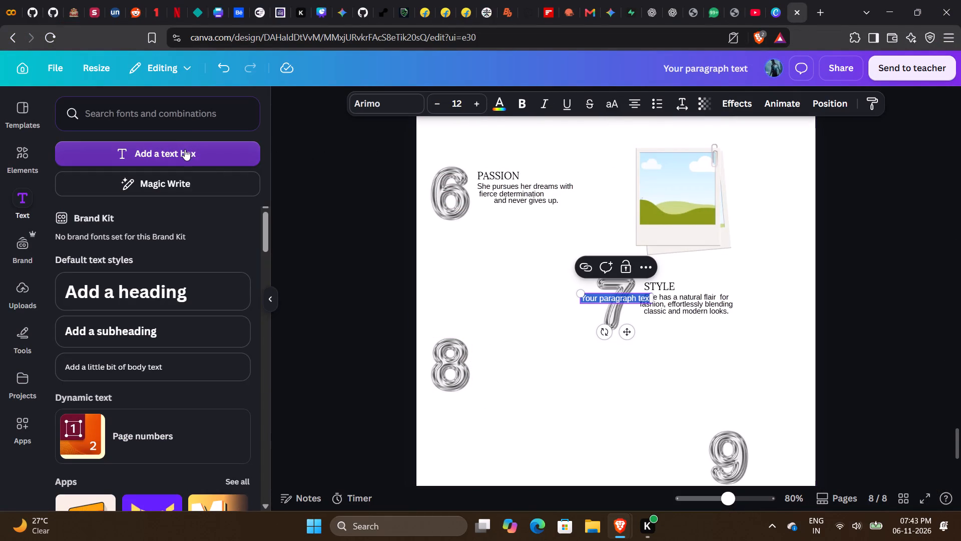
left_click(409, 109)
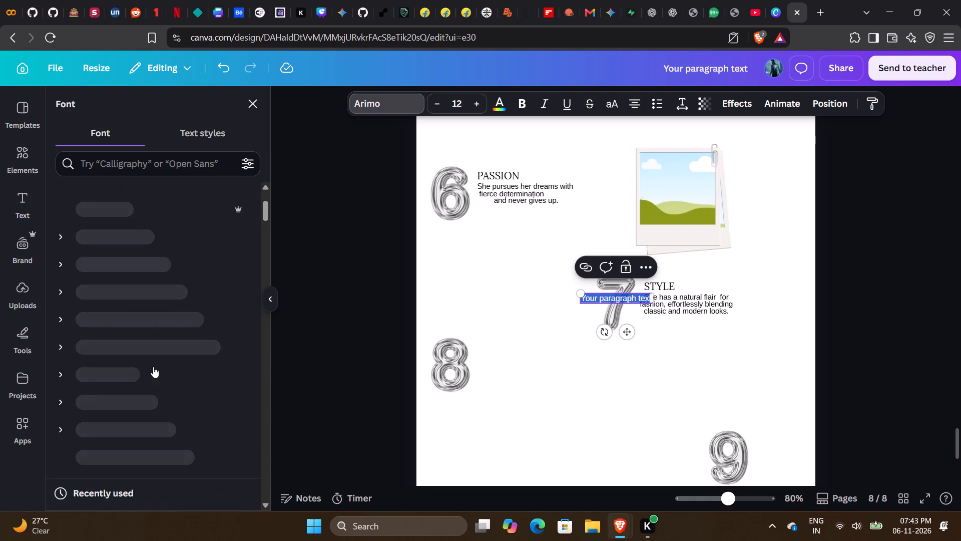
left_click(109, 323)
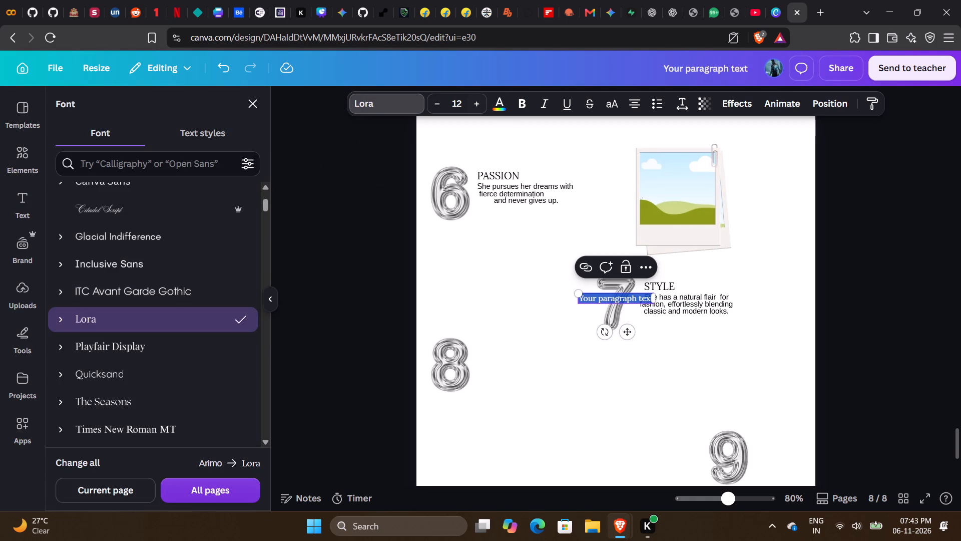
left_click(462, 108)
type("15")
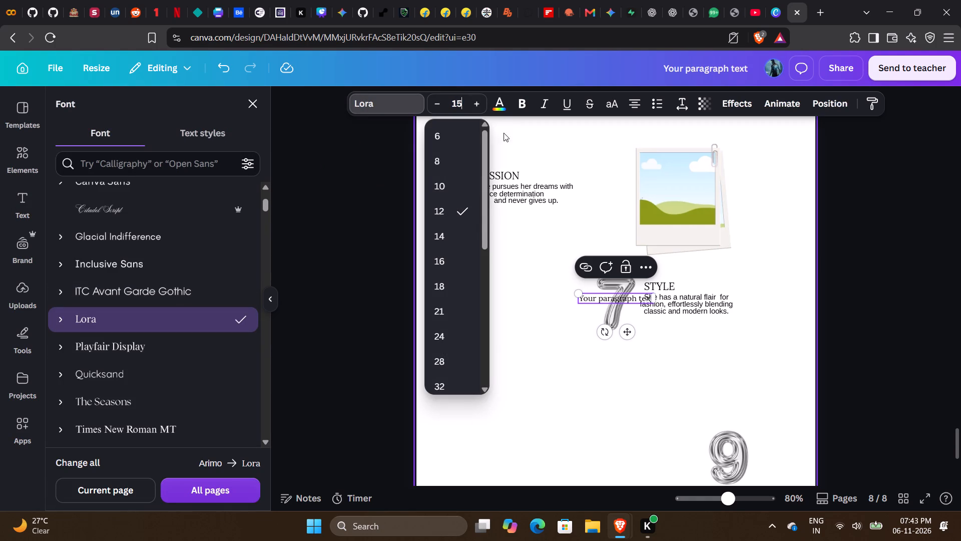
key("Return")
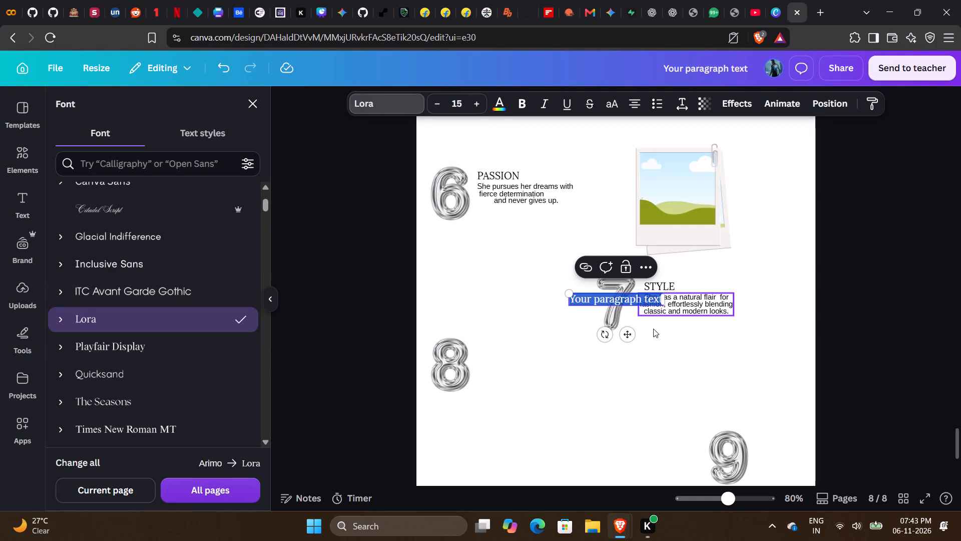
type("??")
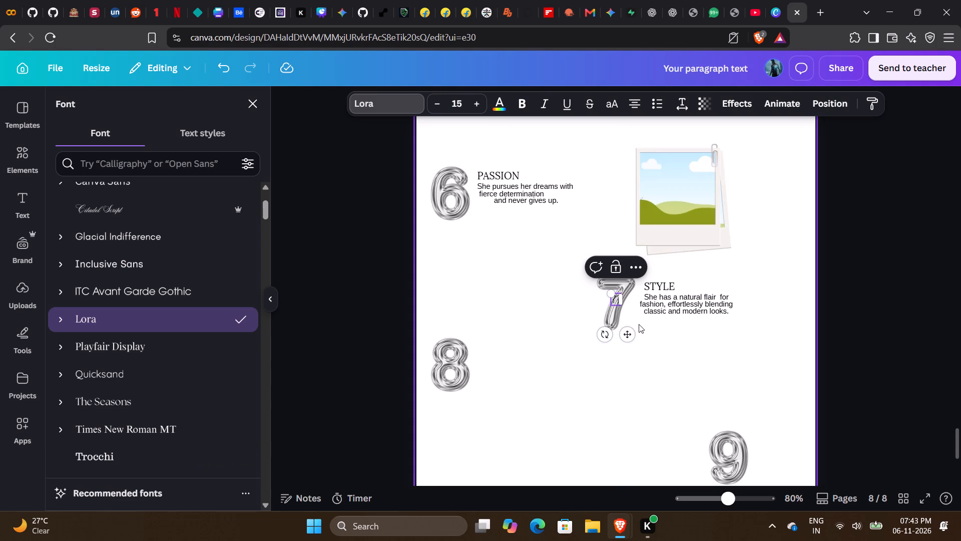
left_click_drag(621, 335, 493, 382)
Move the silver 9 inward and slightly up on page 8.
scroll(598, 390, "down", 1)
left_click(726, 347)
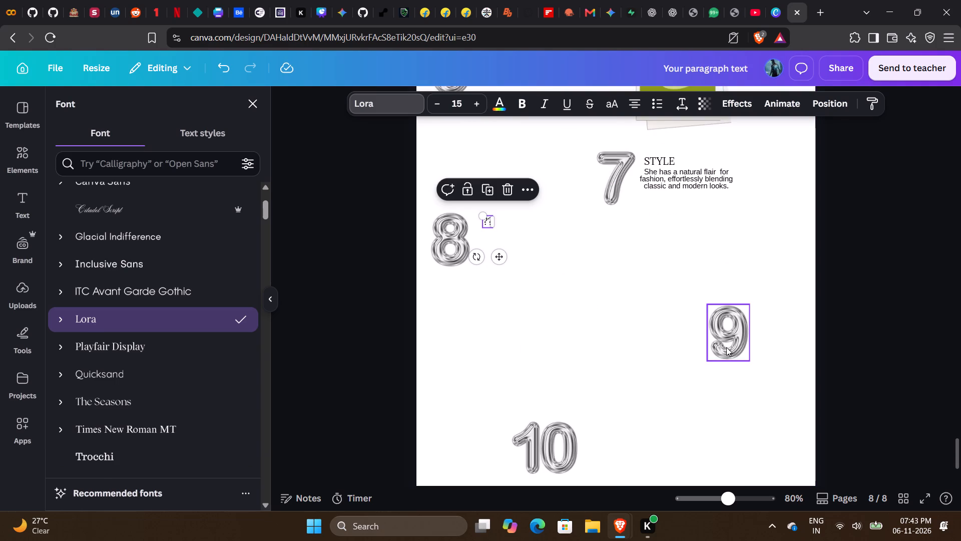
left_click_drag(733, 338, 705, 334)
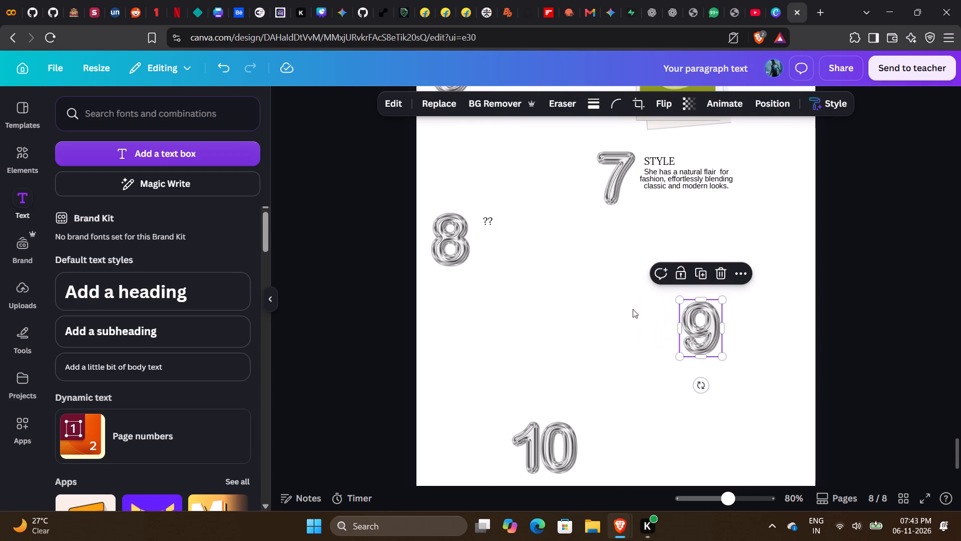
Move the silver 8 and its "??" heading slightly down on page 8, keeping the heading beside the number's top.
left_click(448, 221)
left_click_drag(441, 245, 440, 268)
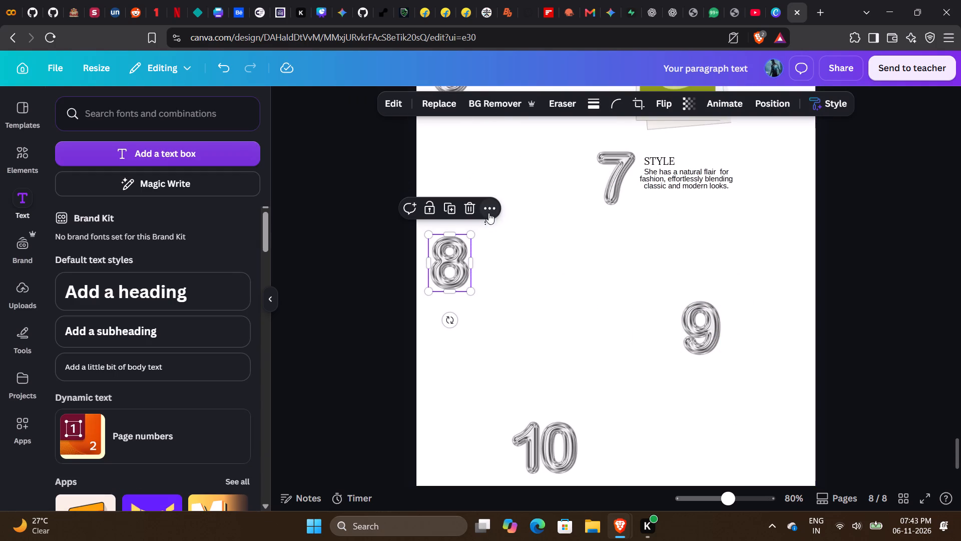
left_click(491, 227)
left_click_drag(503, 258, 505, 281)
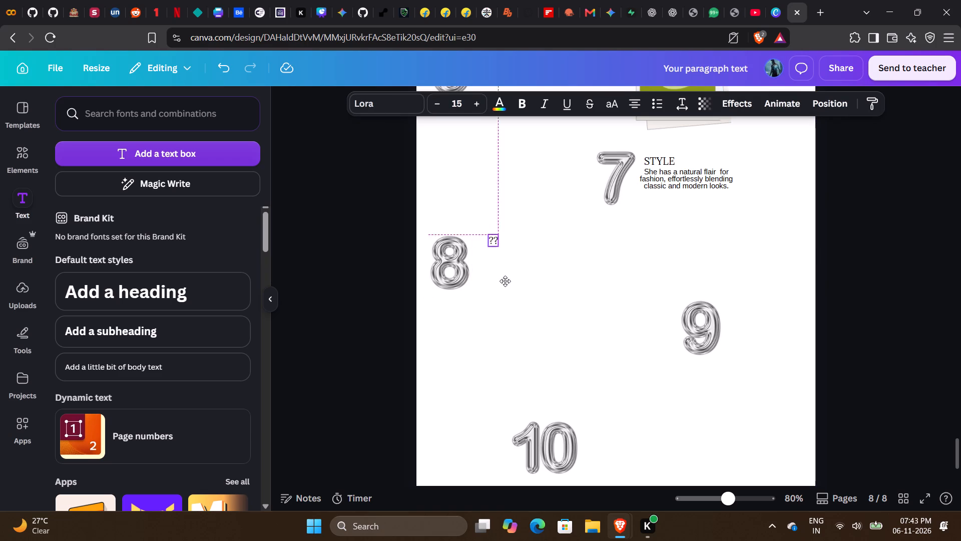
left_click_drag(505, 281, 502, 284)
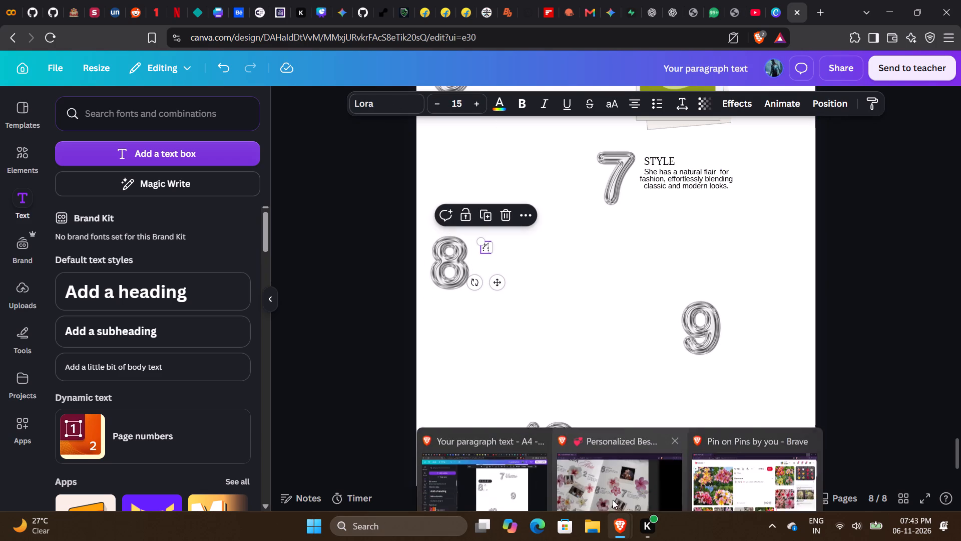
Check the lower part of the reference spread, and move the silver 9 inward on page 8 so it sits below the 7.
left_click(586, 455)
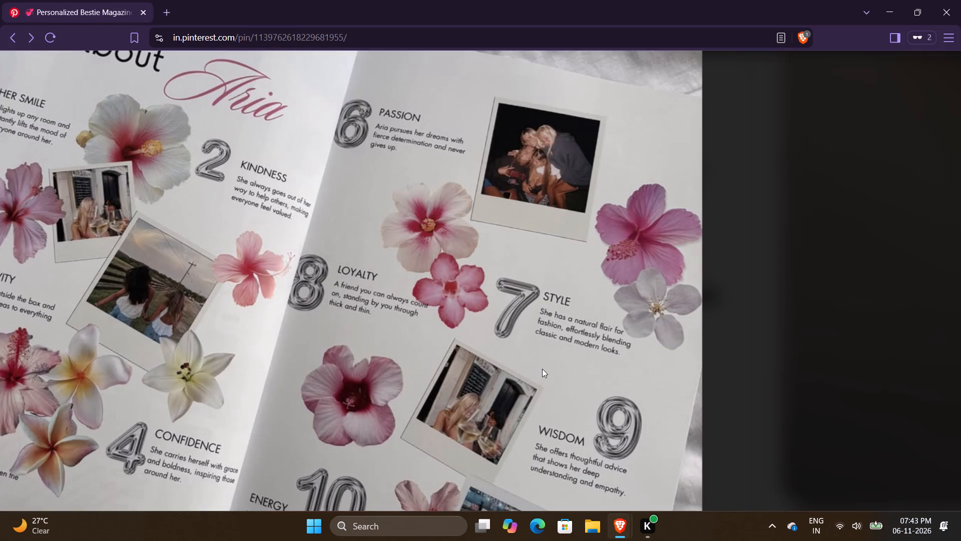
scroll(542, 369, "down", 1)
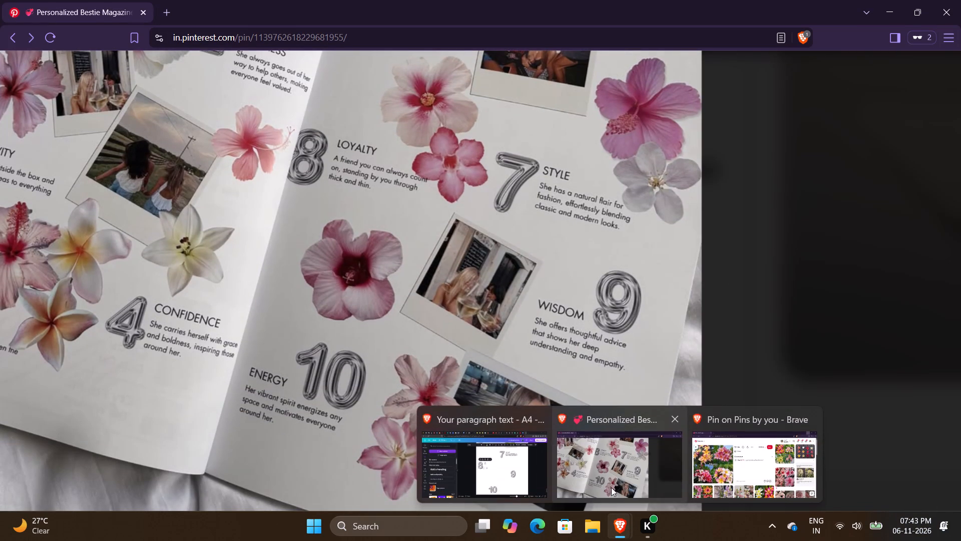
left_click(510, 444)
left_click(690, 334)
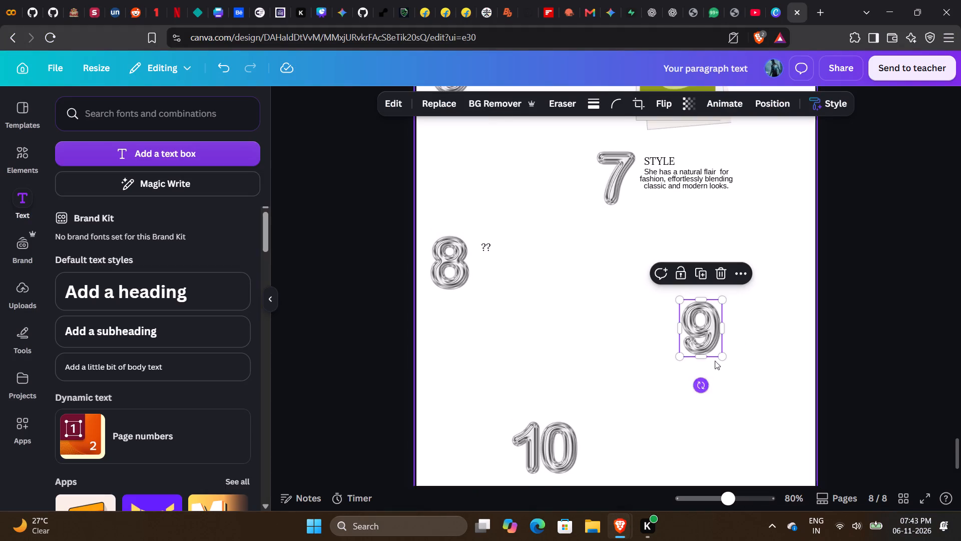
left_click_drag(698, 339, 623, 345)
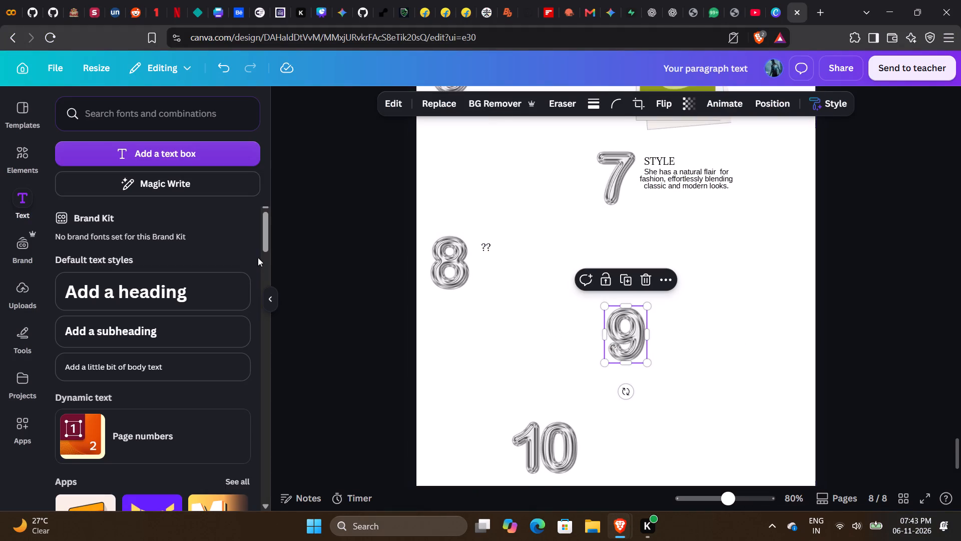
Add the uppercase heading "WISDOM" in Lora size 15 on one line and place it beside the top of the 9.
left_click(192, 151)
left_click(399, 95)
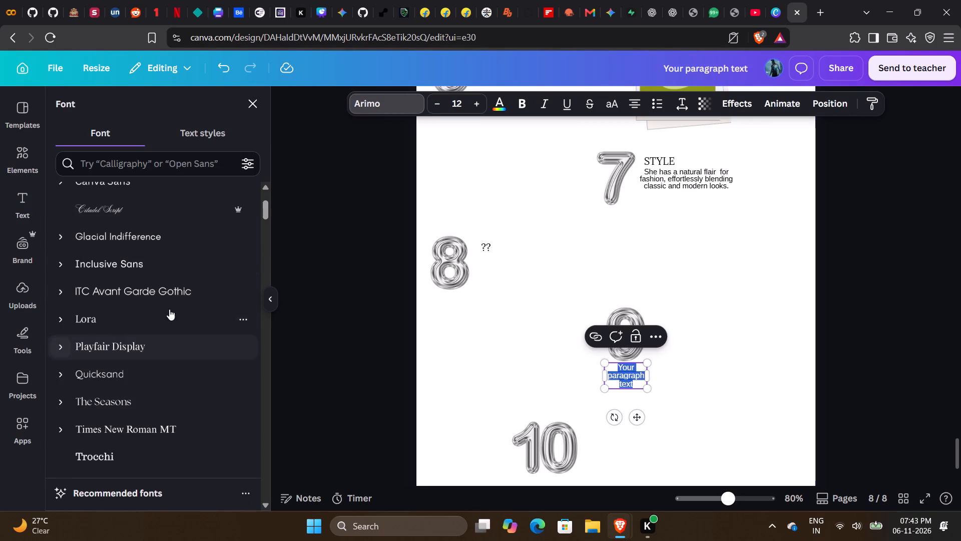
left_click(109, 308)
left_click(457, 99)
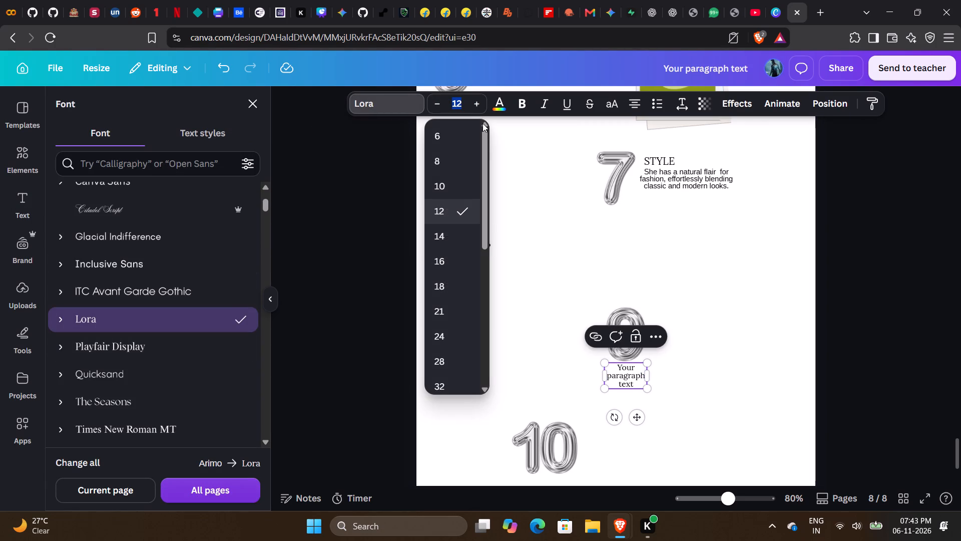
type("15")
key("Return")
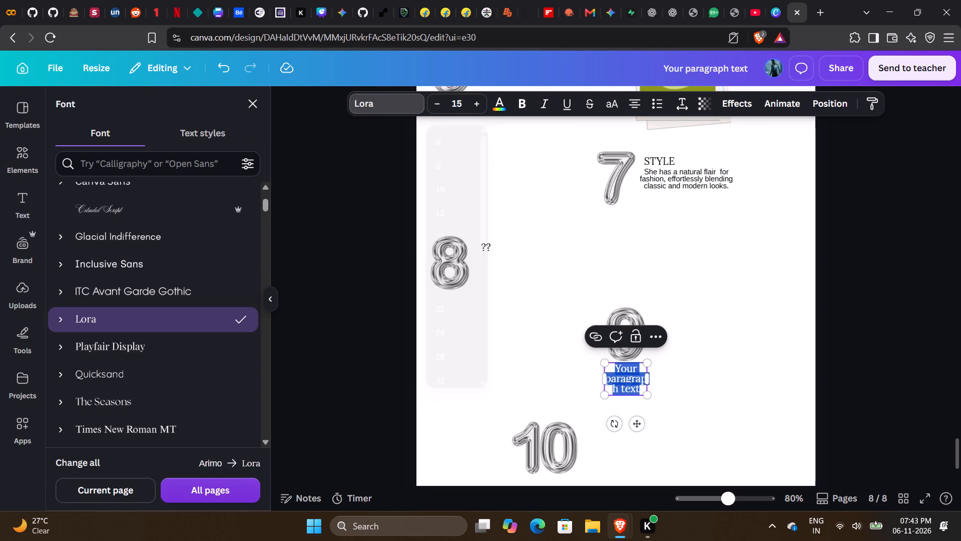
left_click(615, 102)
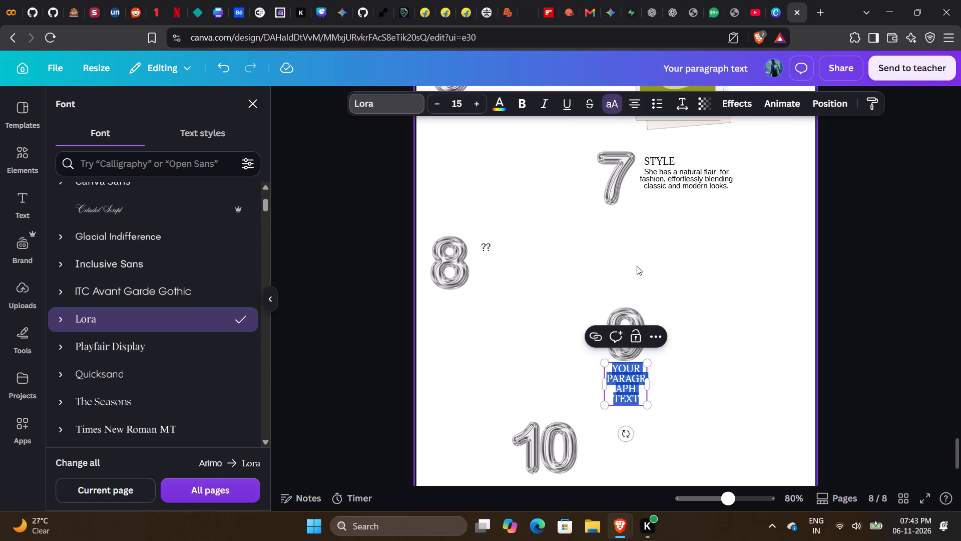
type("wisdom")
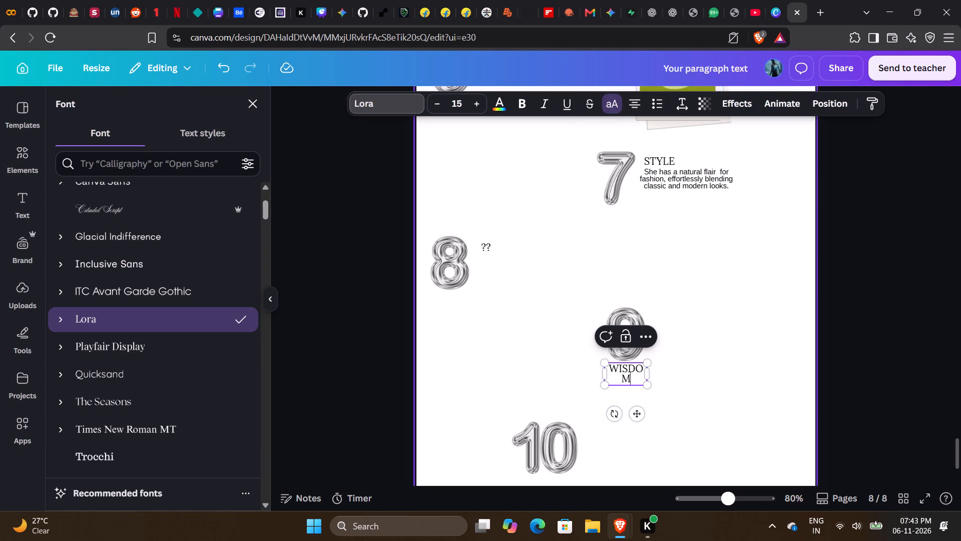
left_click_drag(649, 373, 654, 373)
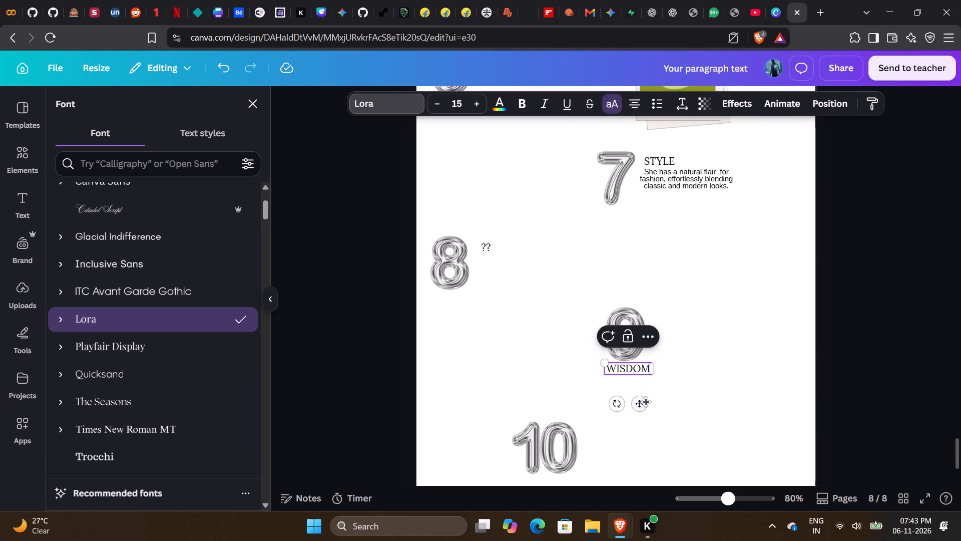
left_click_drag(639, 408, 686, 358)
left_click(684, 402)
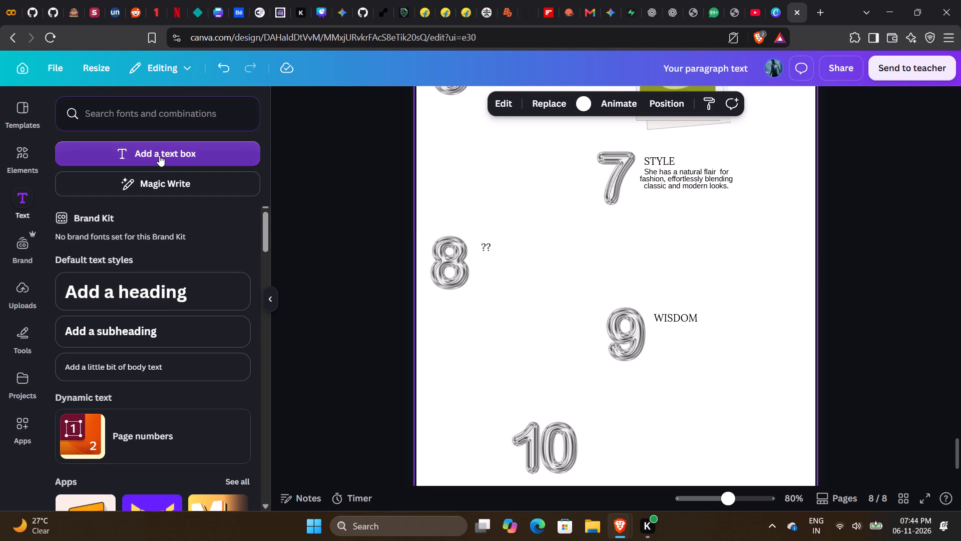
Add a text box for the WISDOM description on page 8 and set its font size to 11.
left_click(159, 155)
left_click(465, 103)
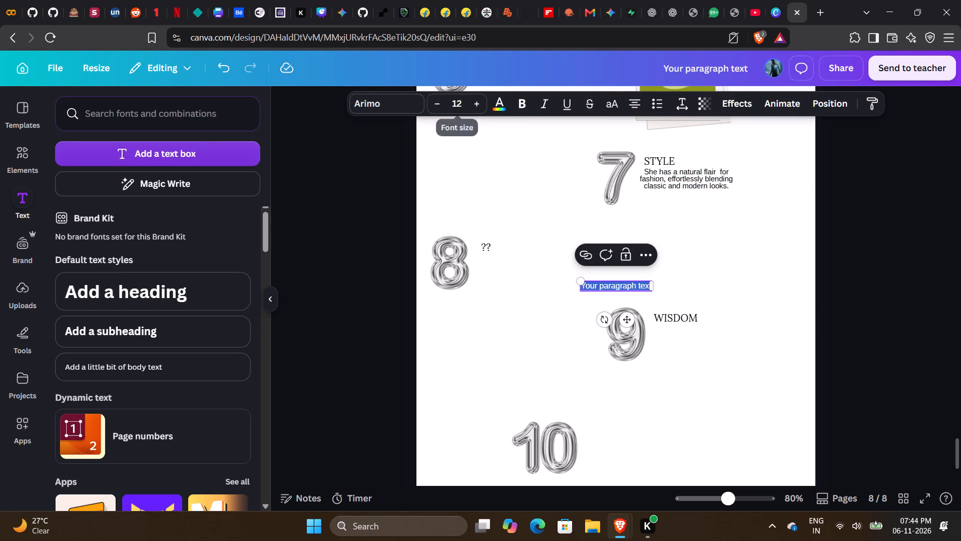
type("11")
key("Return")
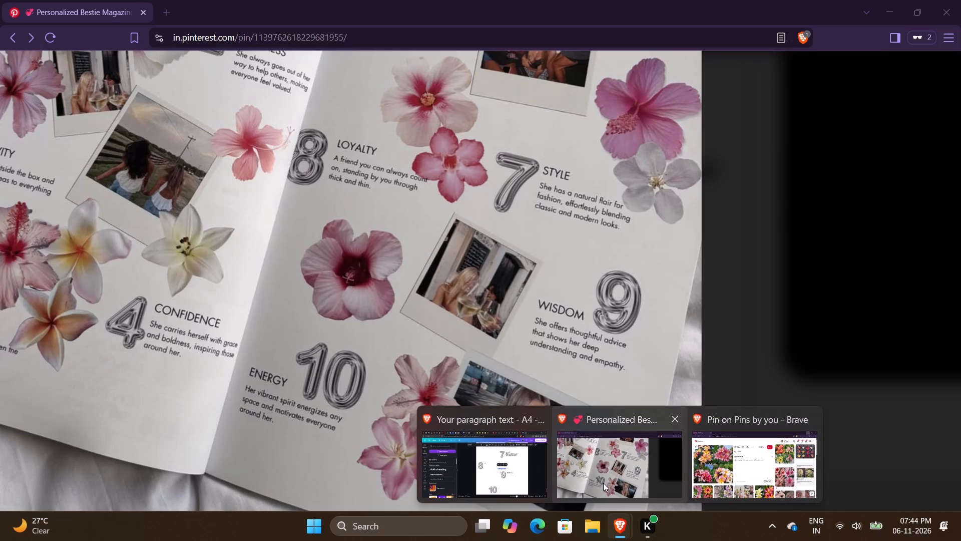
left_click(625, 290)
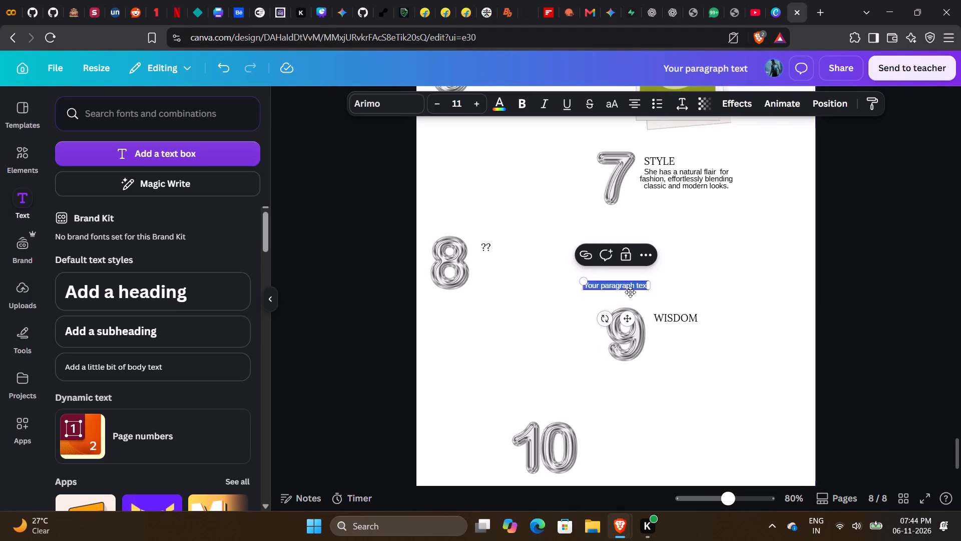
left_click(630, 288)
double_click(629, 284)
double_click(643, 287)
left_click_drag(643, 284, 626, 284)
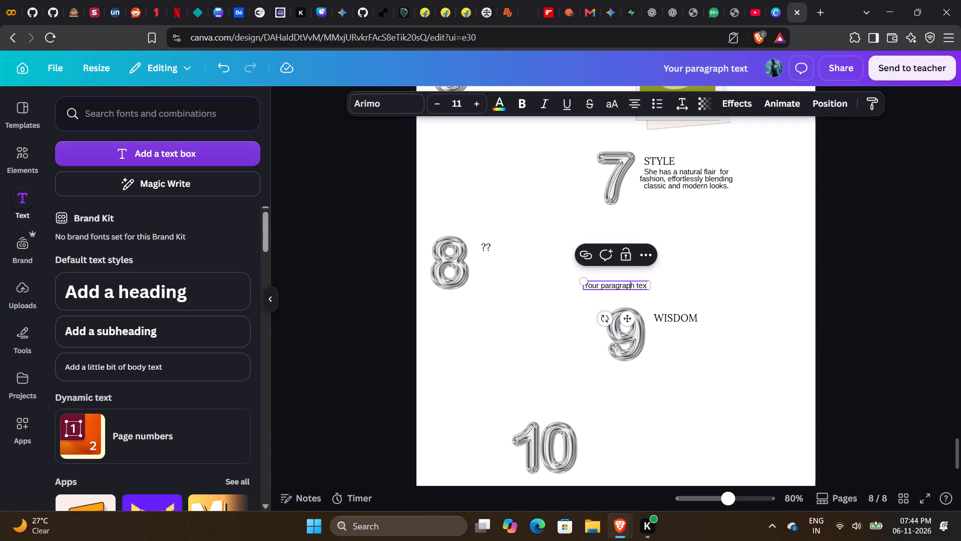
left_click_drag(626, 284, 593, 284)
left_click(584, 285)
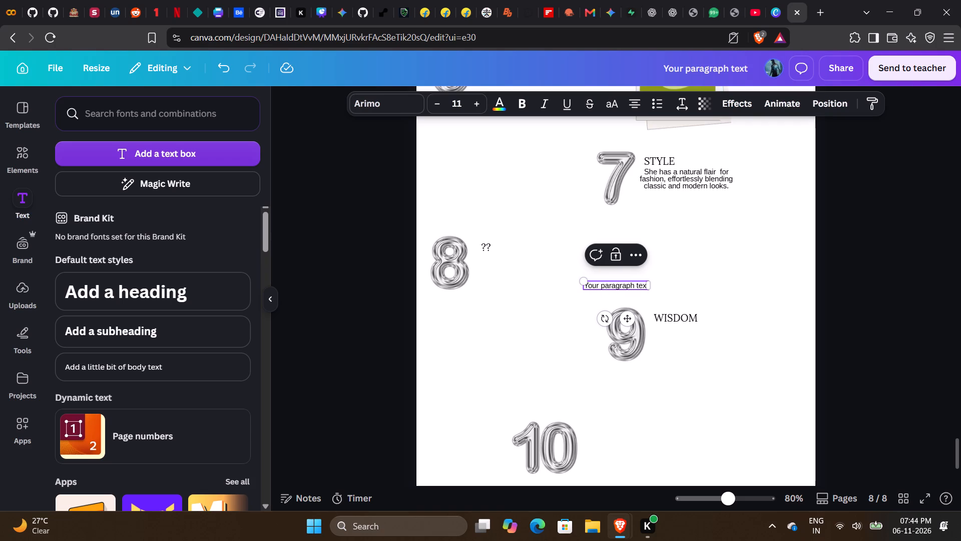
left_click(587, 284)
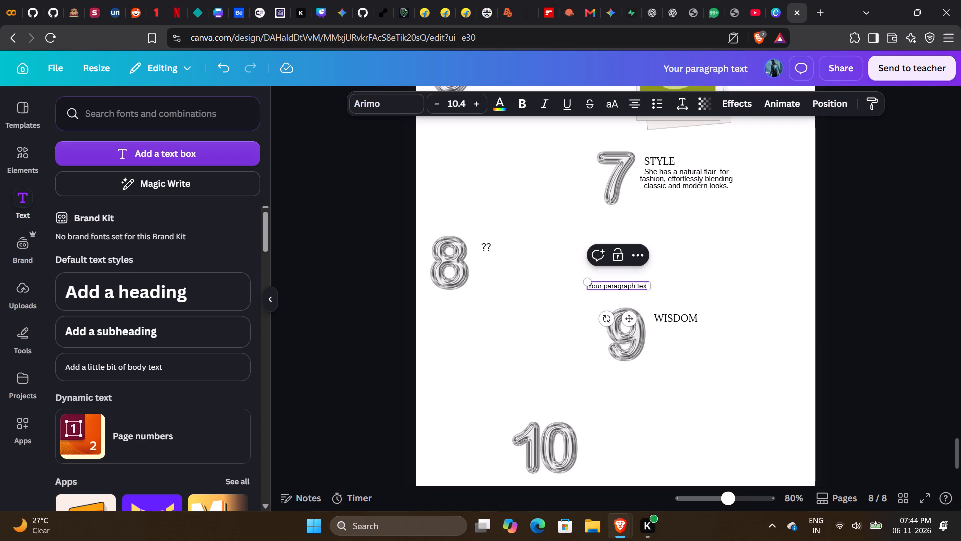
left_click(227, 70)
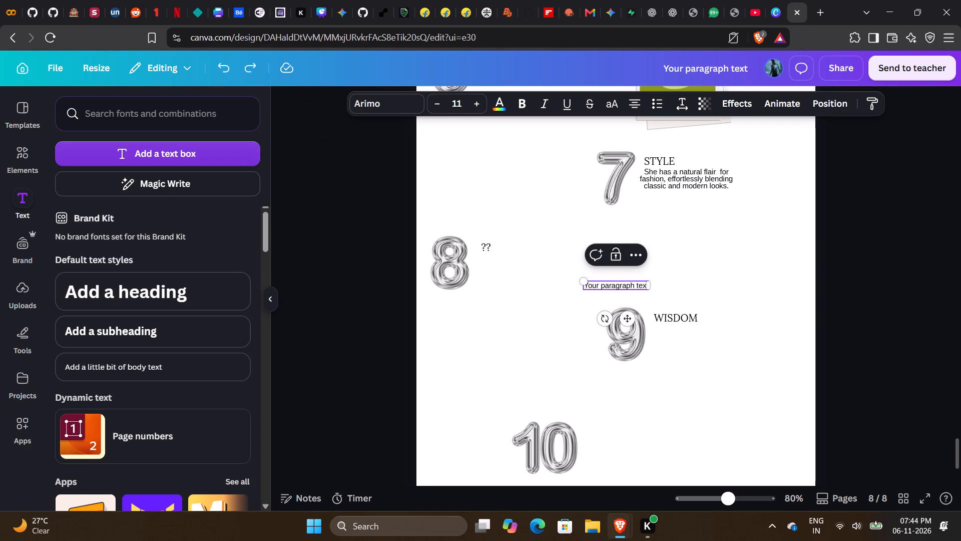
Replace the new text box's placeholder with "She offers thoughtful advice that shows her deep unnderstanding".
double_click(601, 285)
key("BackSpace")
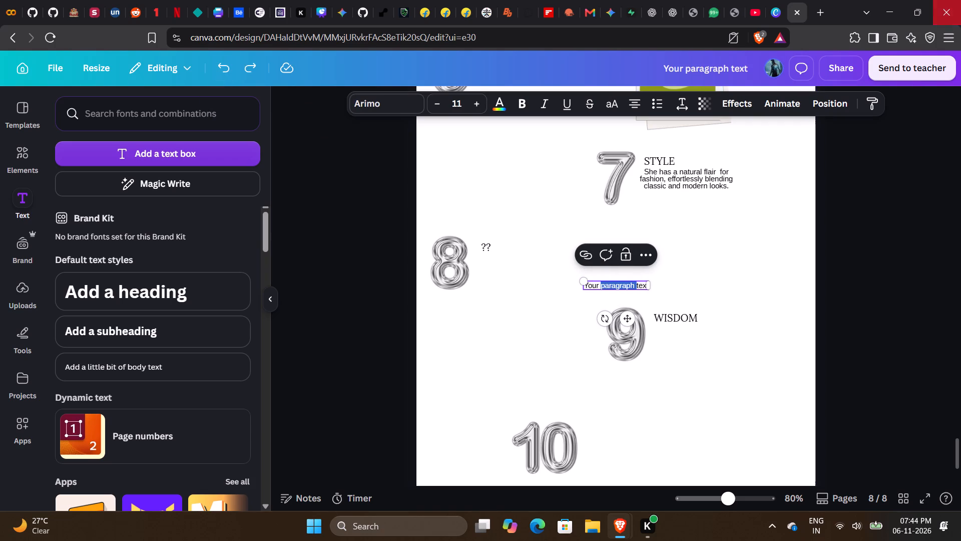
double_click(622, 288)
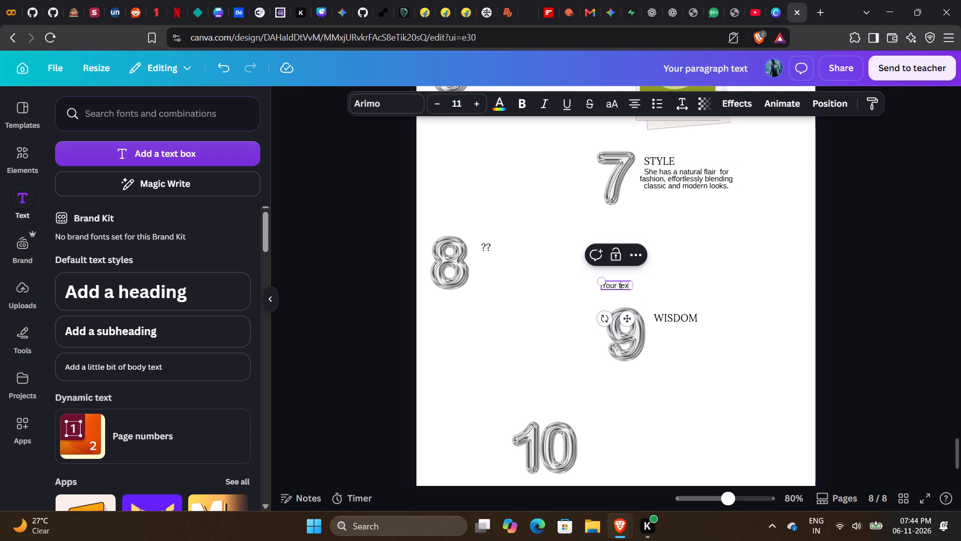
key("BackSpace")
double_click(616, 287)
key("BackSpace")
type("She offers thoughtu")
key("BackSpace")
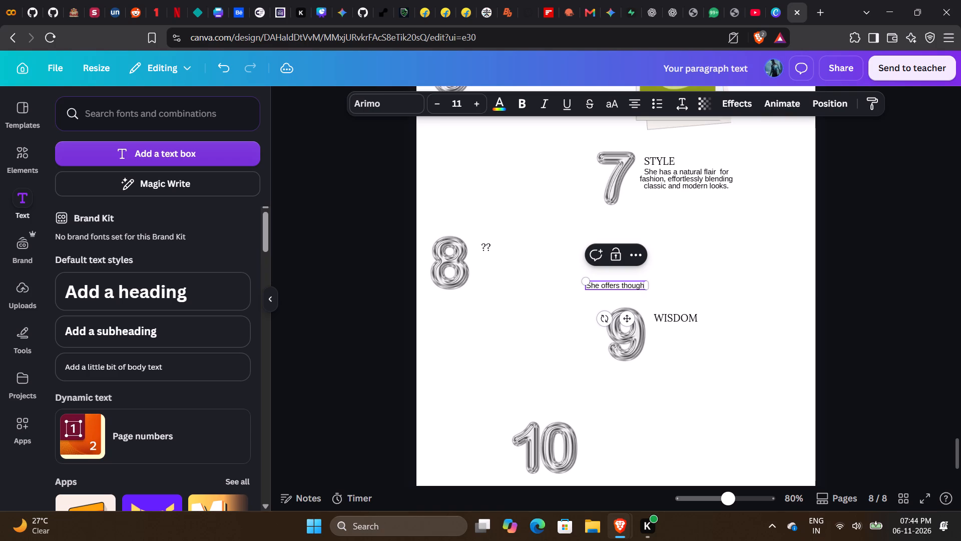
type("ful advice")
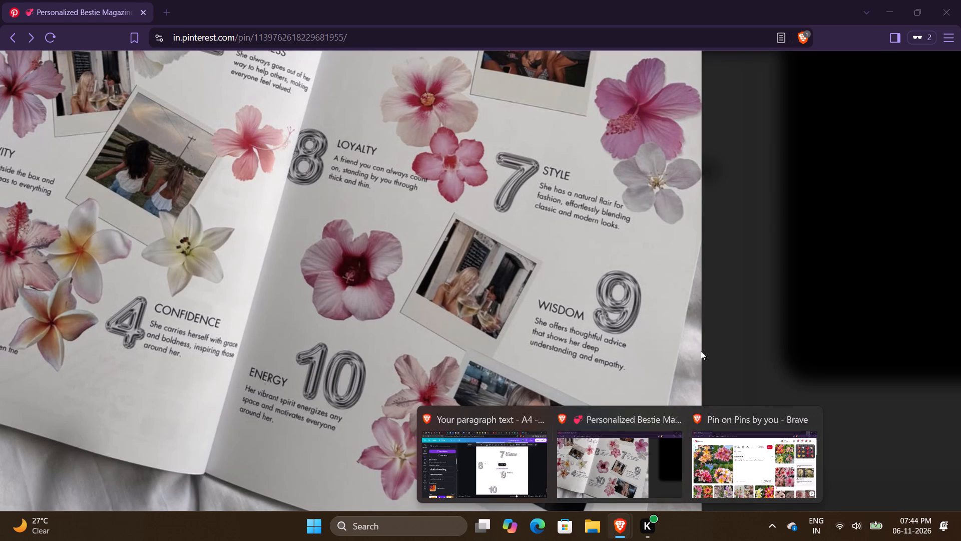
key("space")
type("that shows her deep unndersta")
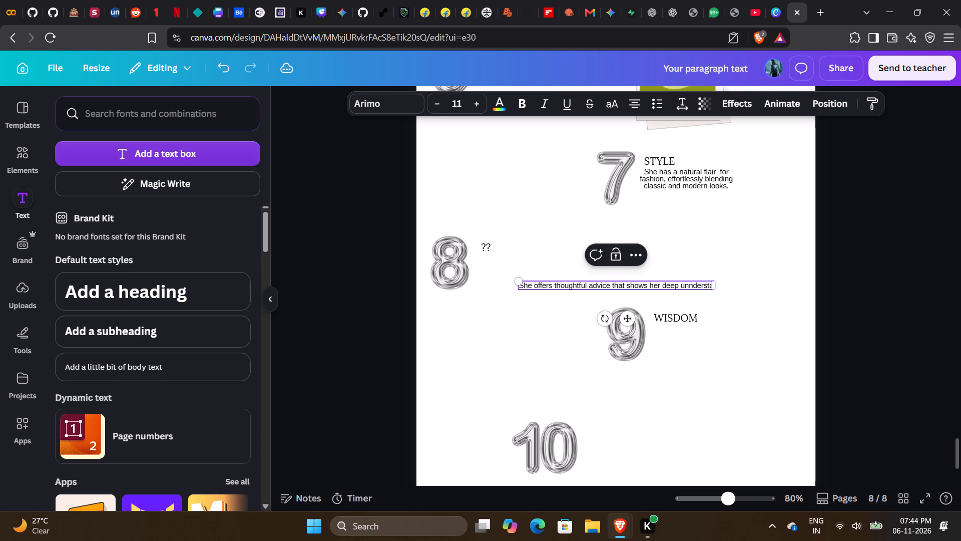
type("nding ad")
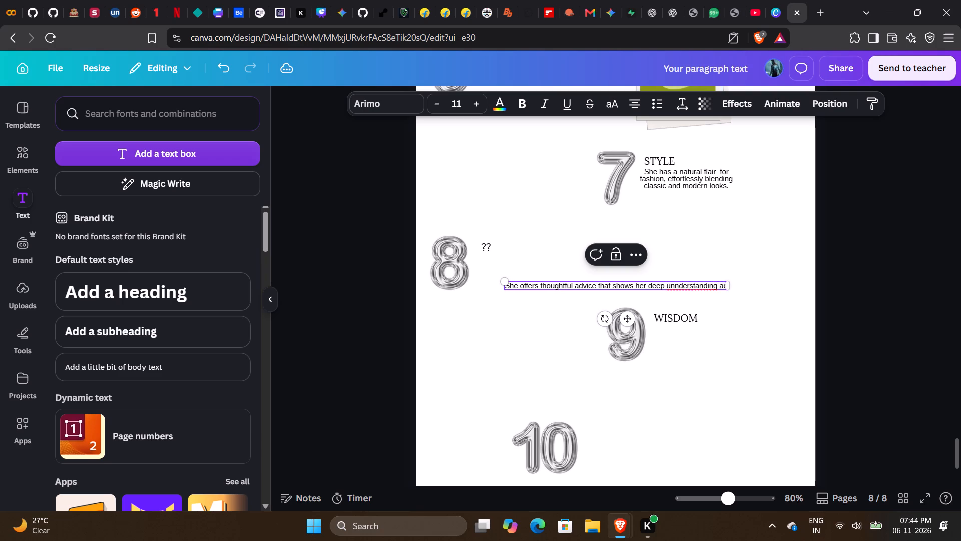
key("BackSpace")
key("BackSpace")
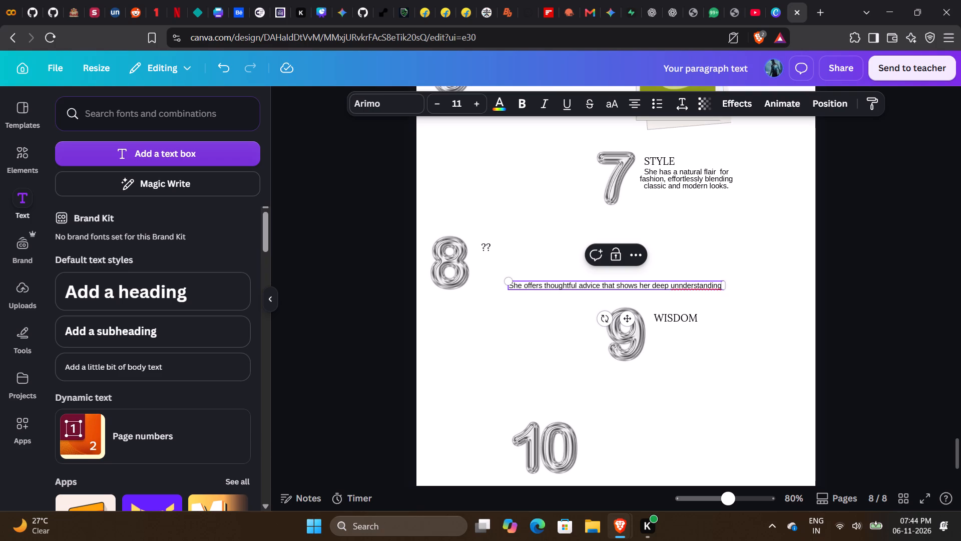
key("space")
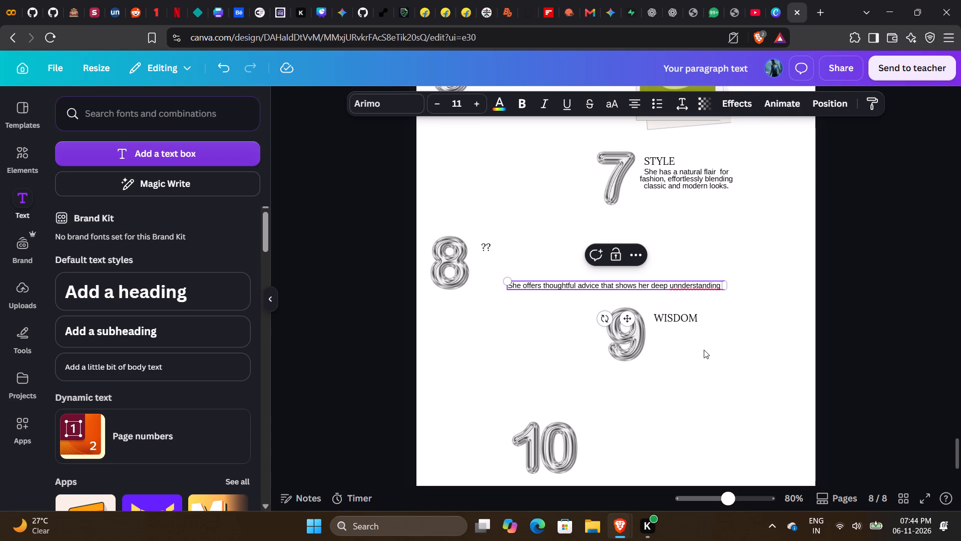
Correct the misspelled "unnderstanding" to "understanding" in the WISDOM description.
right_click(691, 287)
left_click(700, 295)
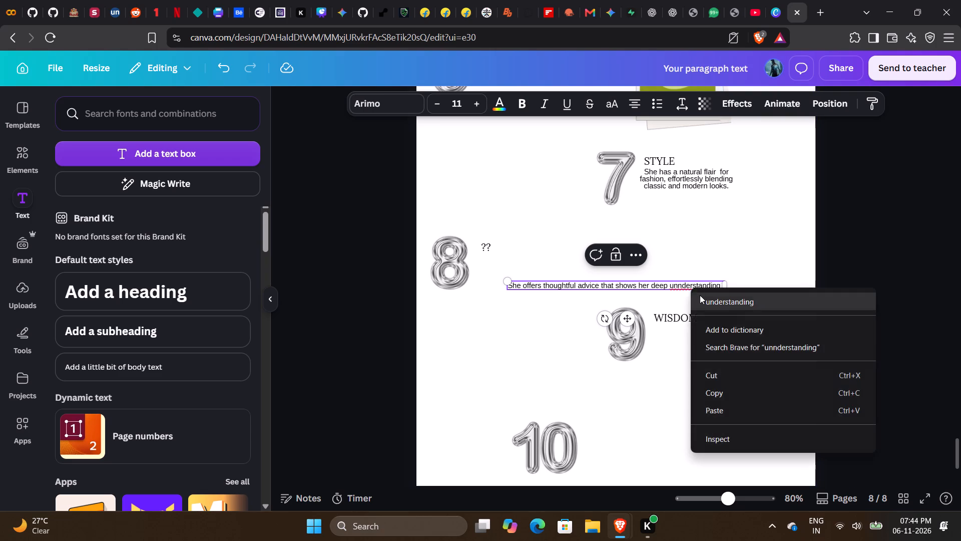
right_click(704, 287)
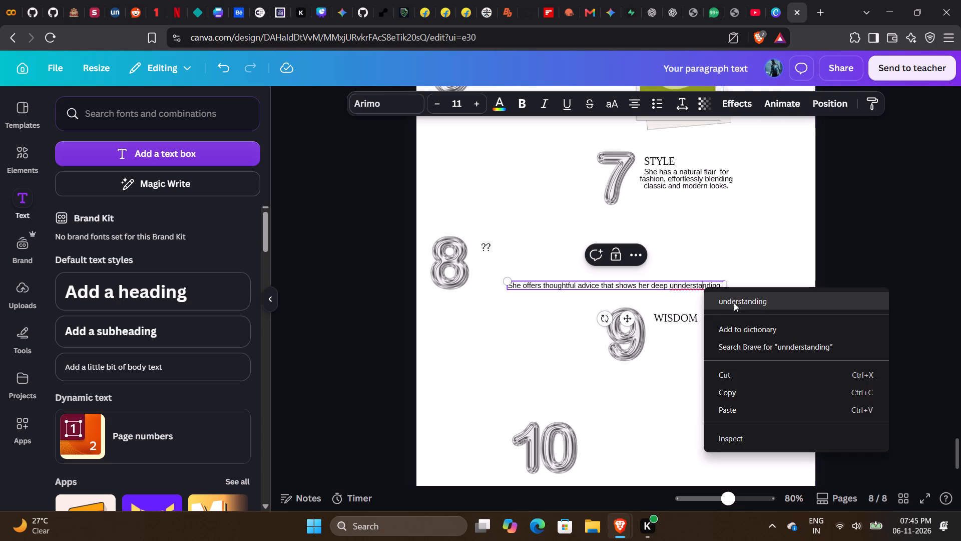
left_click(734, 303)
left_click(719, 288)
left_click(679, 287)
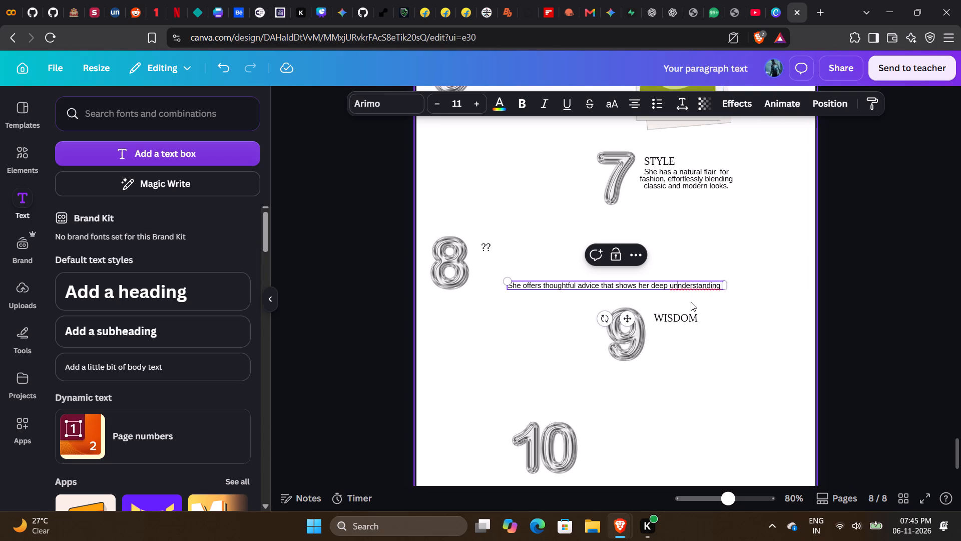
key("BackSpace")
left_click(715, 286)
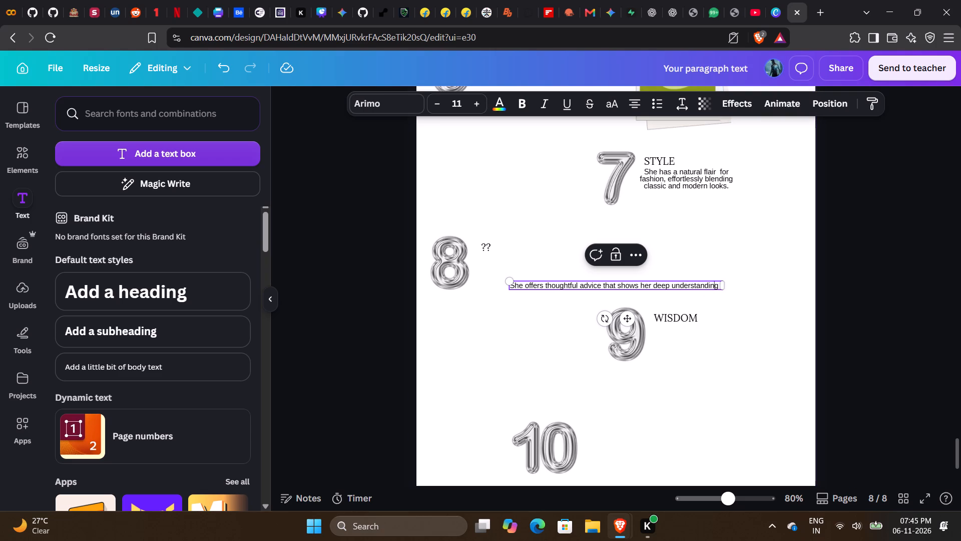
Finish the WISDOM description by adding "and empathy." after "understanding".
key("Right")
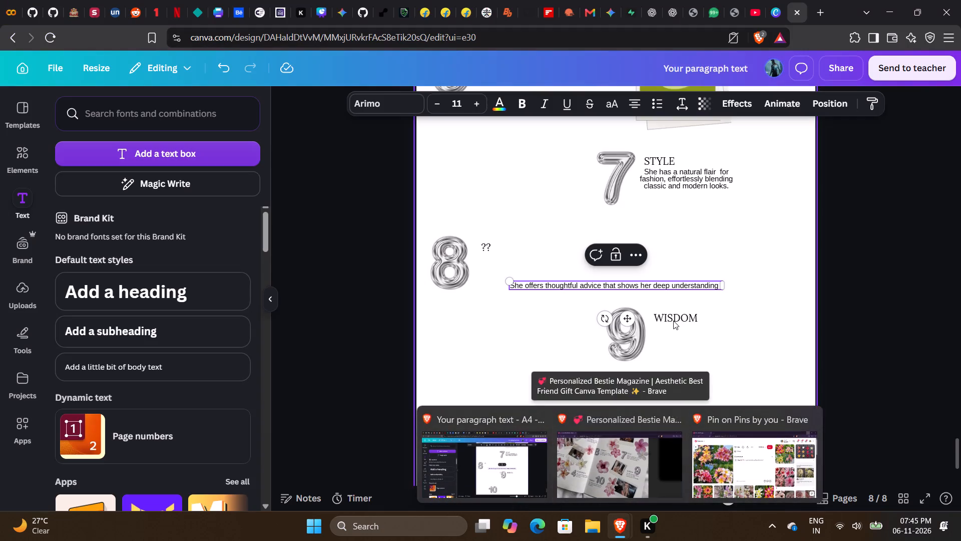
key("space")
type("and empathy.")
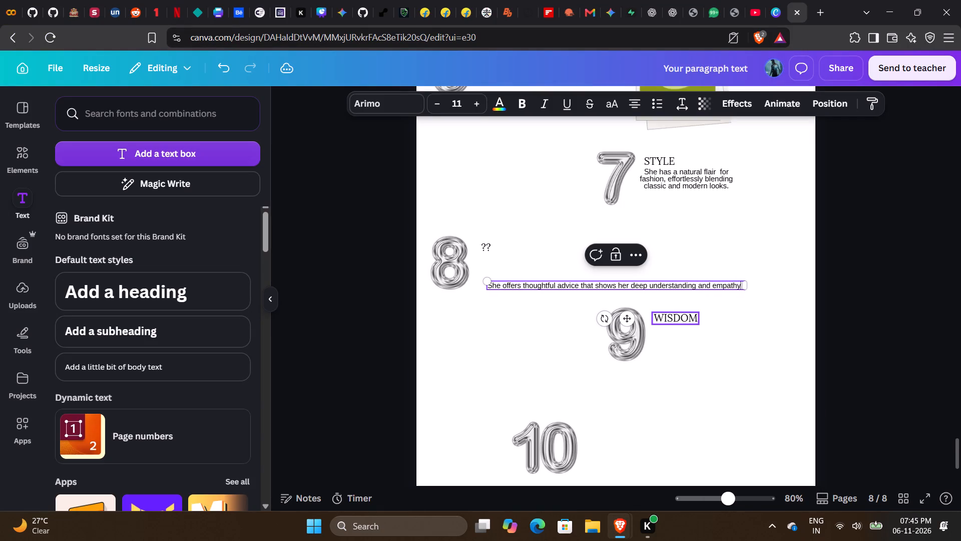
Break the WISDOM description after "advice" so "that shows her deep understanding and empathy." forms the second line.
left_click(591, 286)
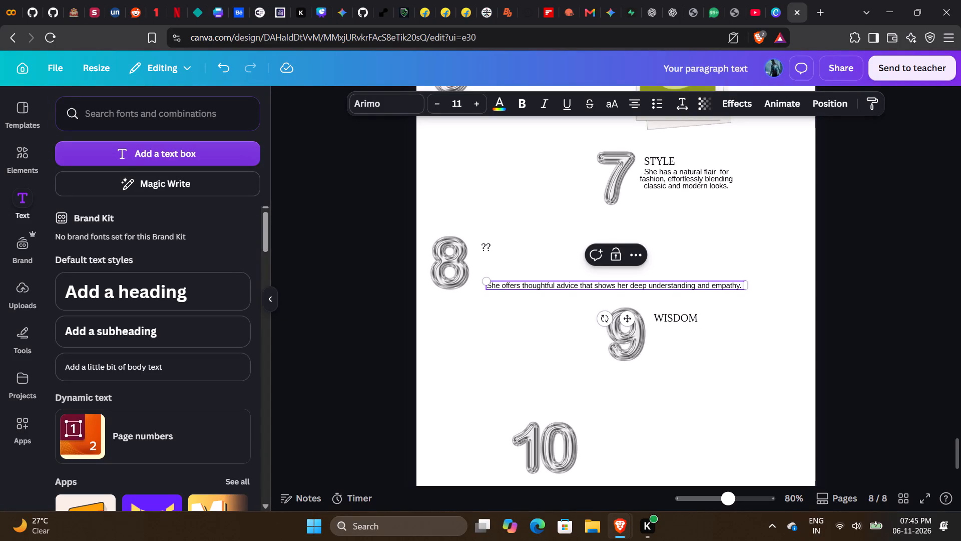
key("Right")
key("Return")
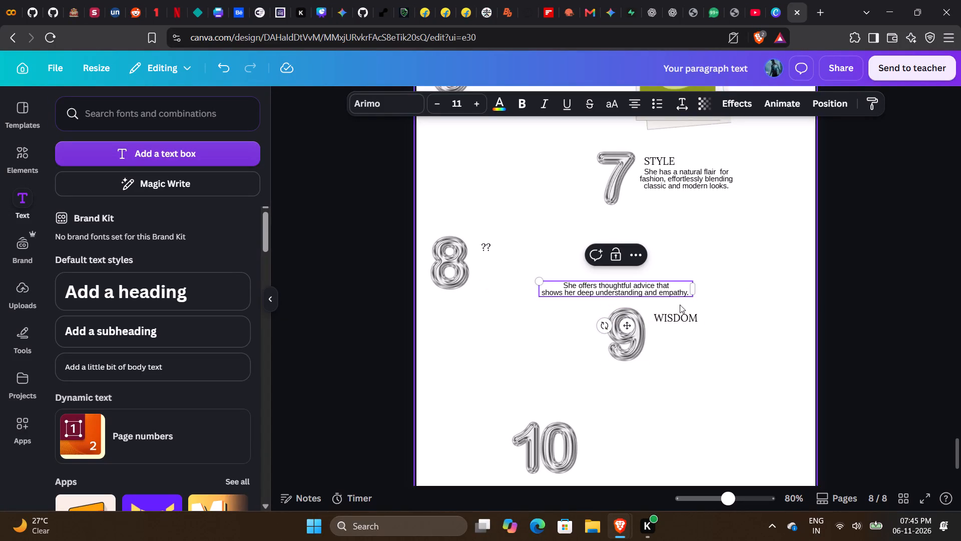
left_click(655, 286)
key("Return")
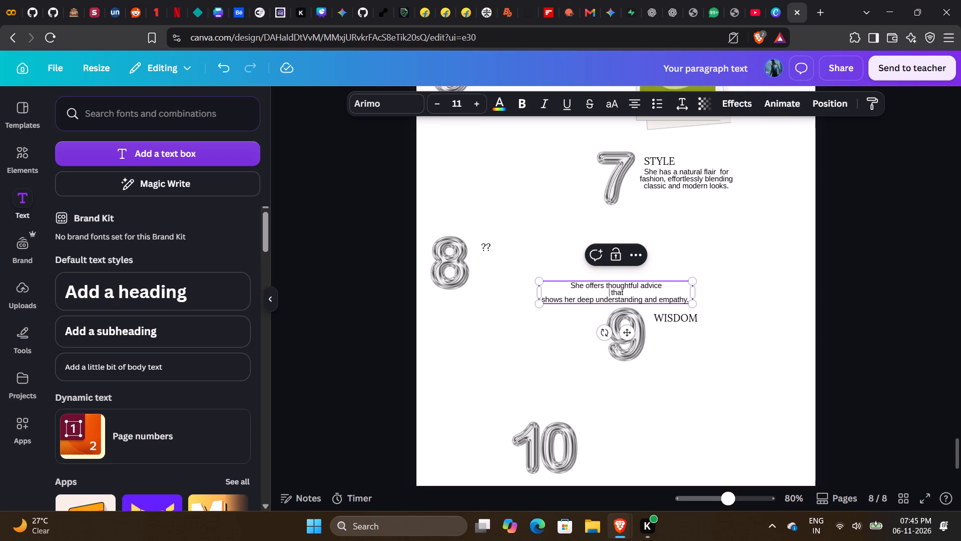
left_click(545, 298)
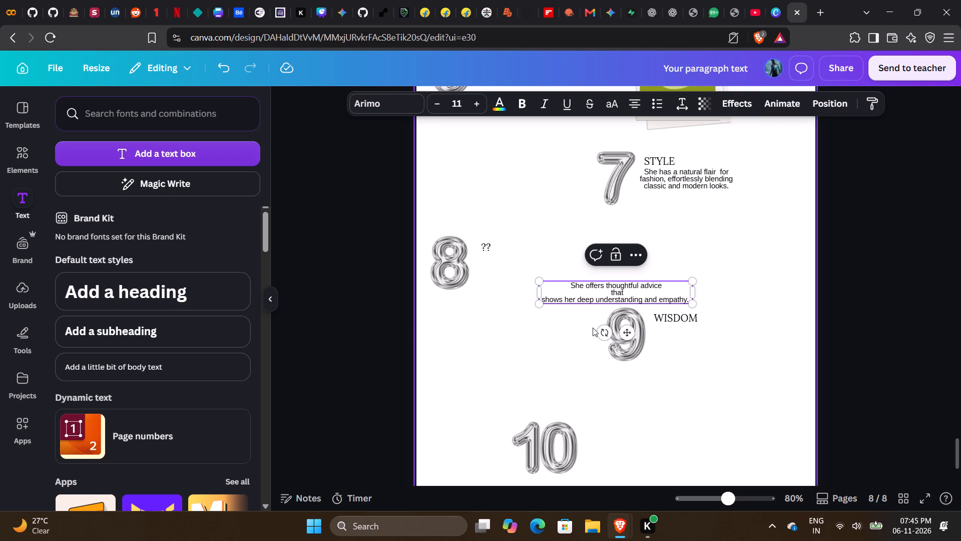
key("Left")
key("BackSpace")
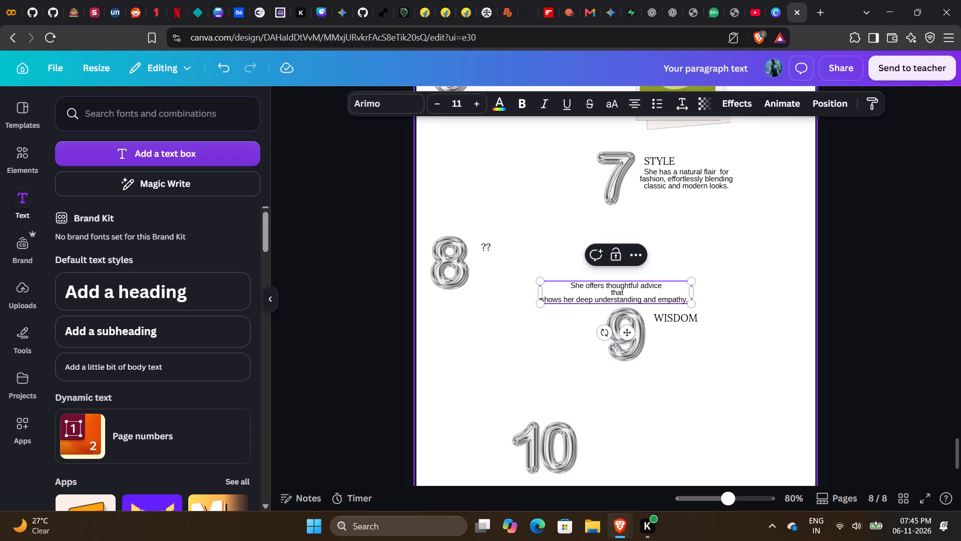
key("ctrl+F7")
key("ctrl+F7")
key("ctrl+F7")
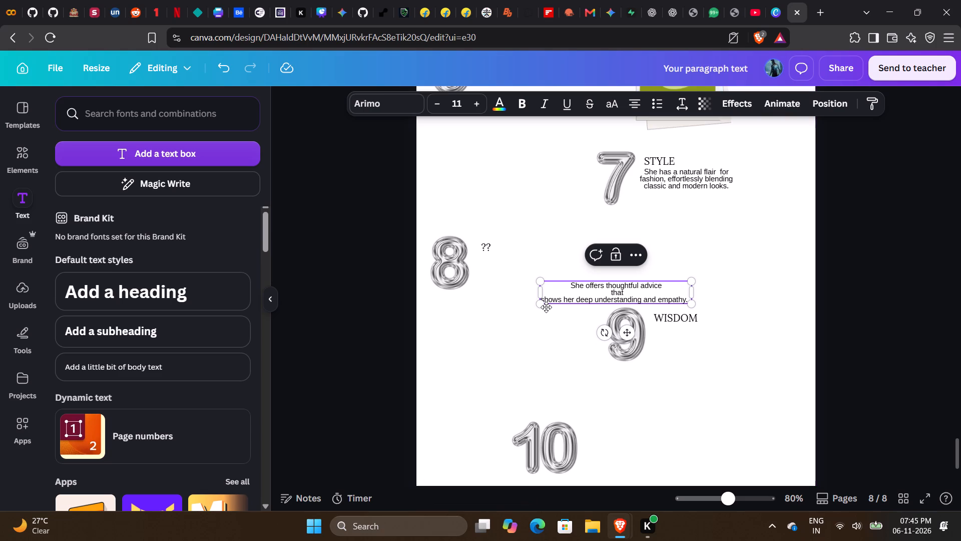
left_click(575, 302)
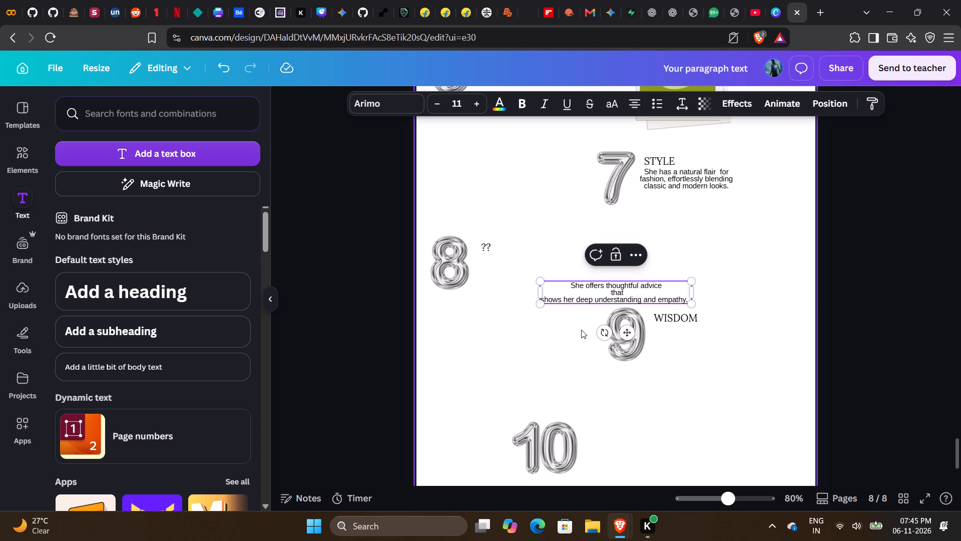
key("Left")
key("Left")
key("Left")
key("Left")
key("Left")
left_click(546, 301)
key("Left")
key("BackSpace")
key("space")
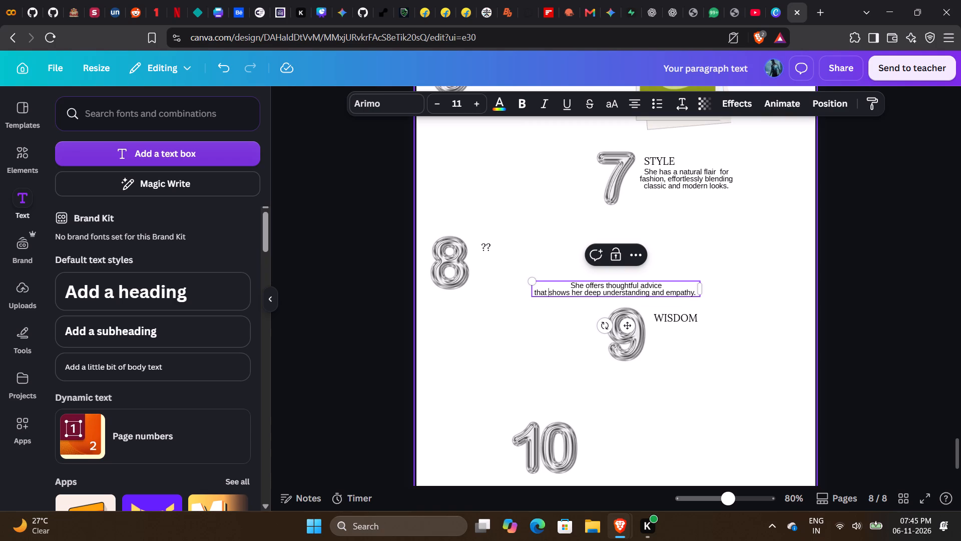
Split the description's second line so it reads "that shows her deep" with "understanding and empathy." on the third line.
left_click(648, 293)
key("Right")
key("Return")
left_click_drag(624, 288, 653, 329)
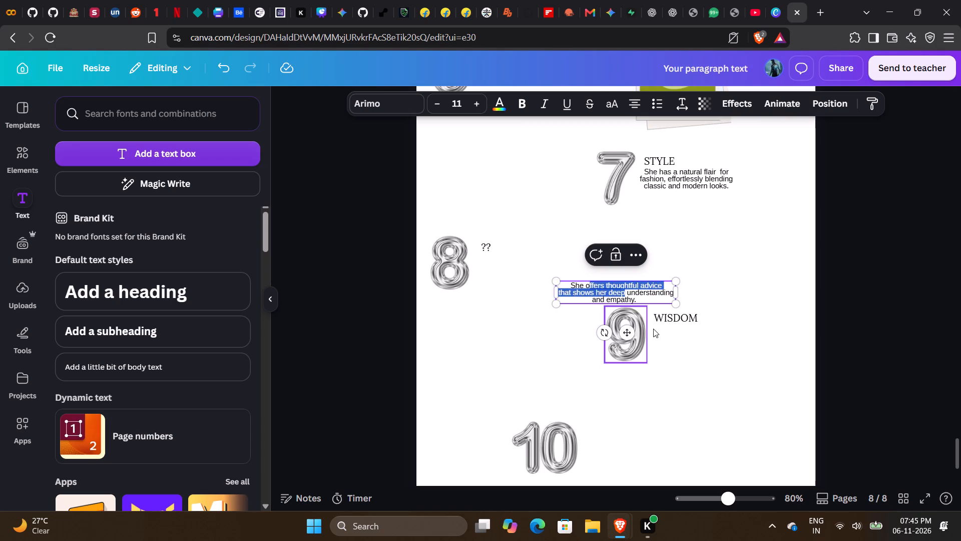
left_click_drag(653, 329, 653, 326)
left_click(684, 354)
left_click(630, 290)
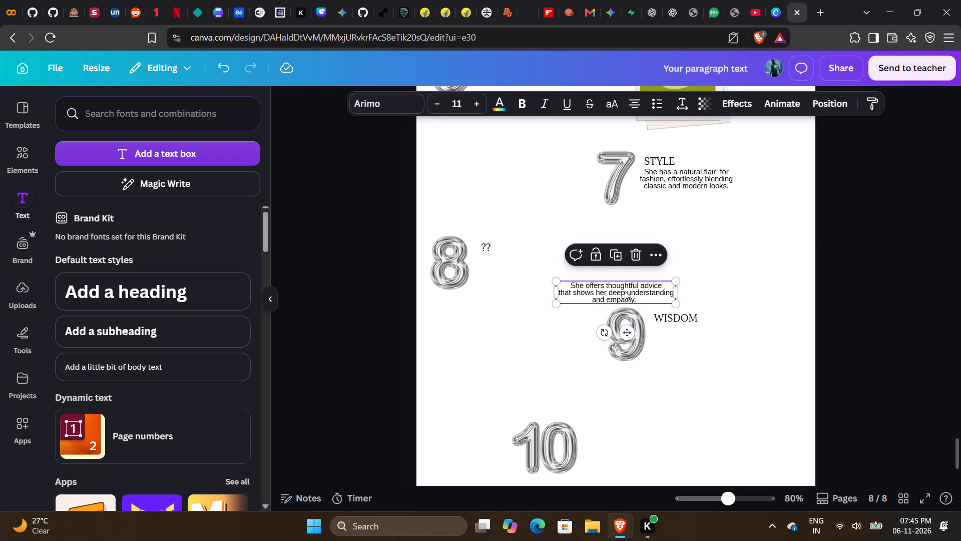
double_click(625, 291)
key("Return")
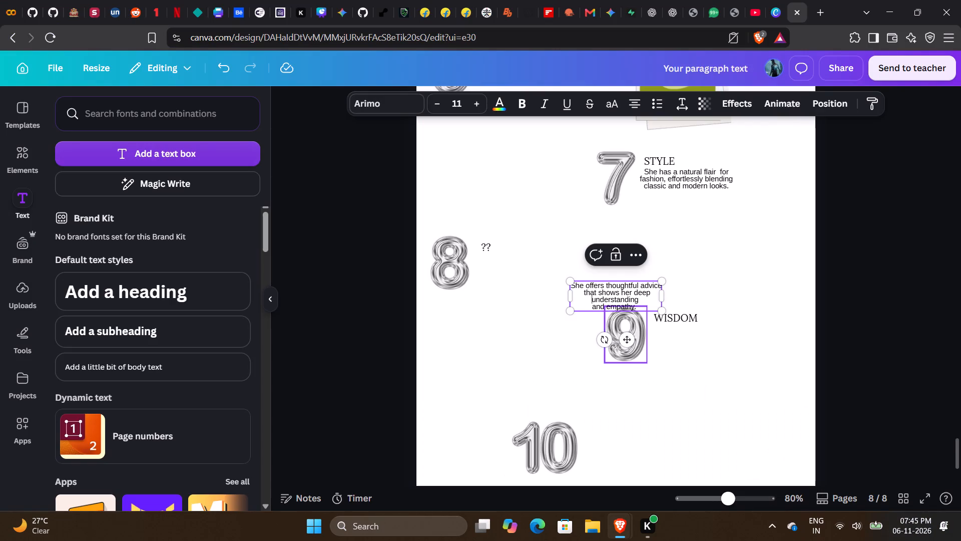
left_click(590, 307)
key("BackSpace")
key("space")
key("BackSpace")
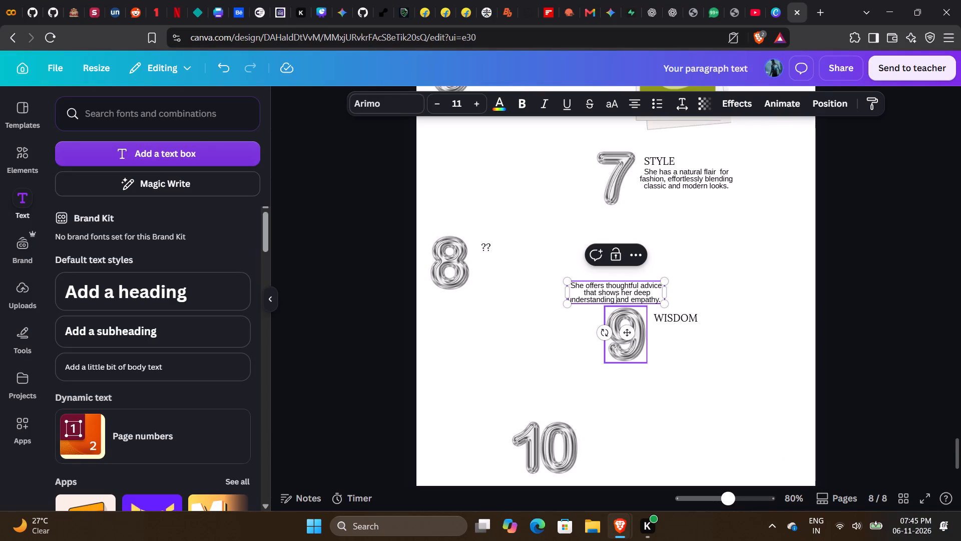
Place the three-line description directly beneath the WISDOM heading, beside the silver 9.
left_click_drag(624, 338, 709, 382)
left_click(724, 417)
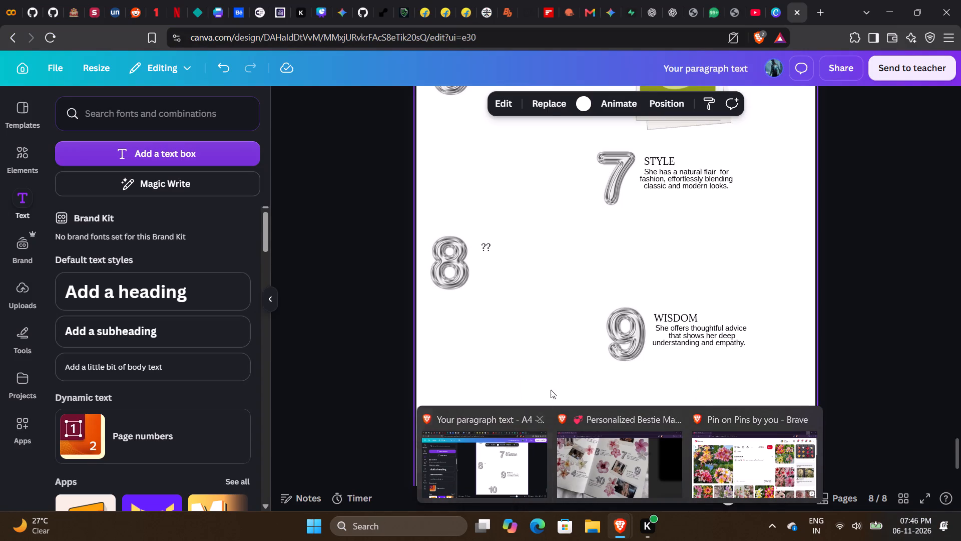
left_click(561, 350)
Shift the silver 10 slightly to the left on page 8, checking its placement against the reference spread.
left_click(571, 440)
scroll(682, 424, "down", 2)
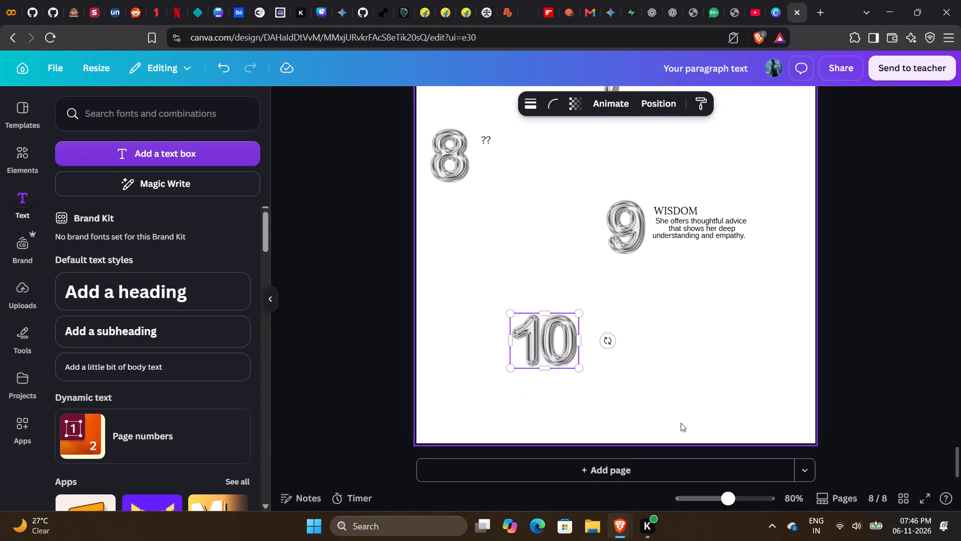
left_click_drag(556, 335, 530, 333)
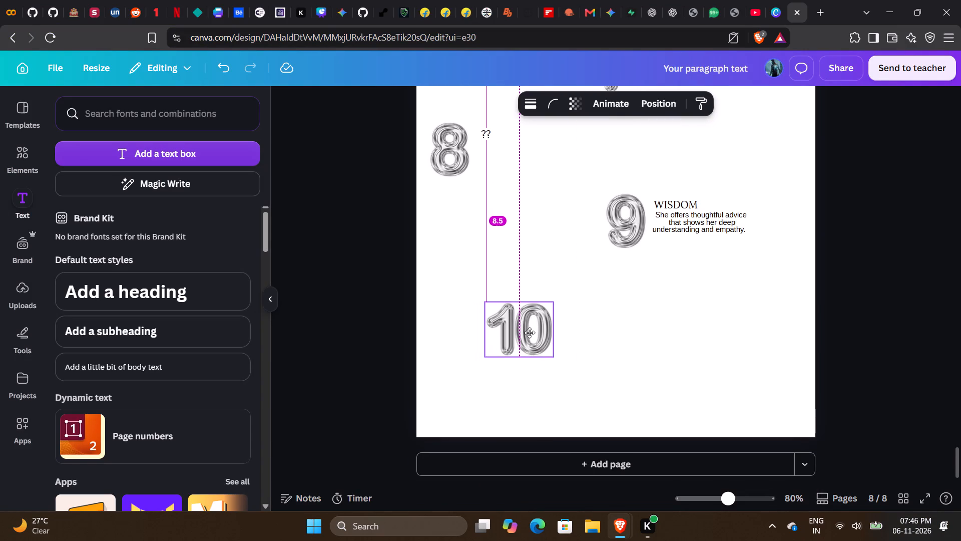
left_click_drag(530, 333, 537, 336)
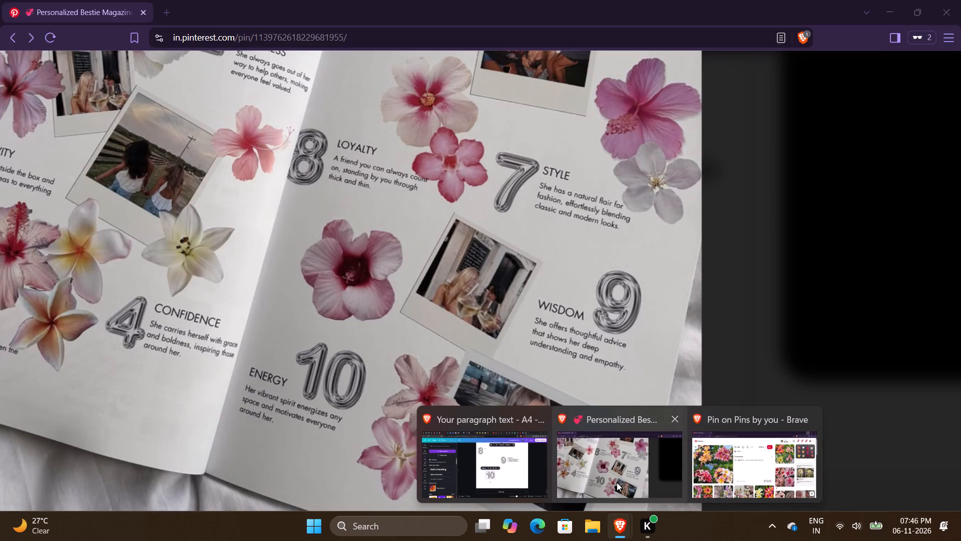
left_click(629, 358)
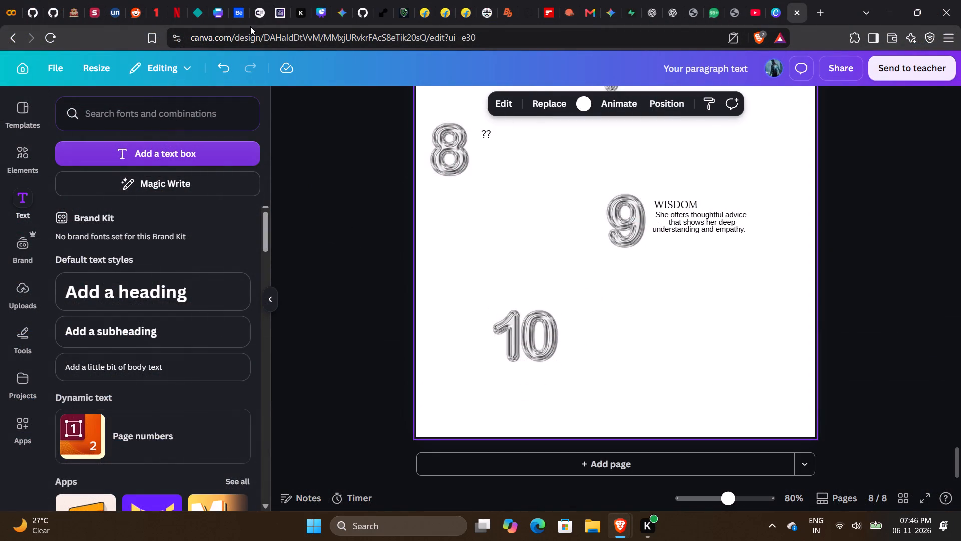
Add the uppercase heading "ENERGY" in Lora size 15 and place it just left of the silver 10.
left_click(143, 151)
left_click(386, 100)
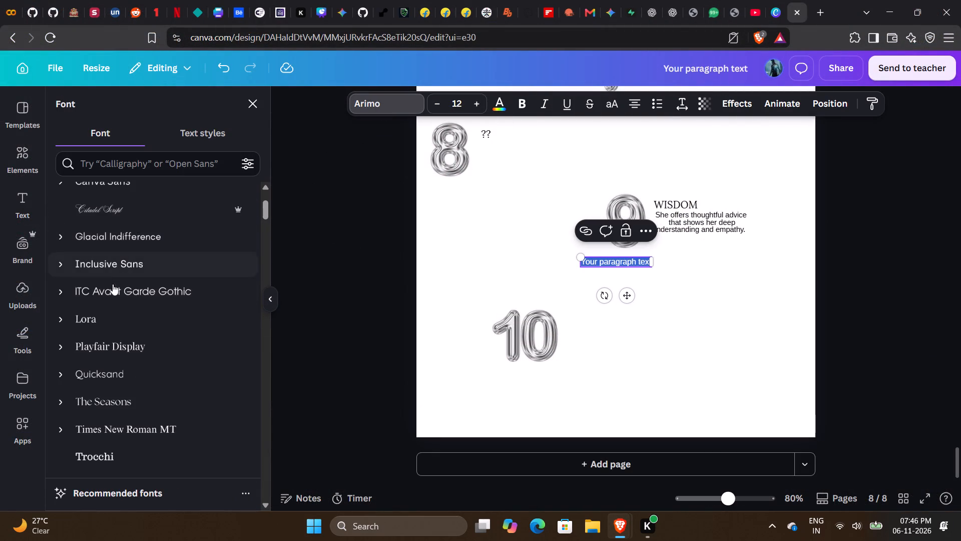
left_click(123, 319)
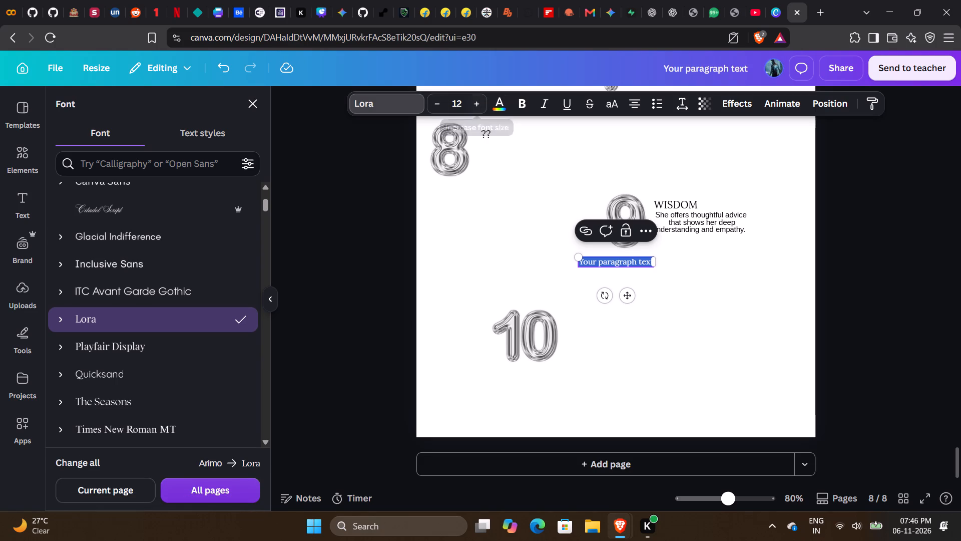
left_click(458, 104)
type("15")
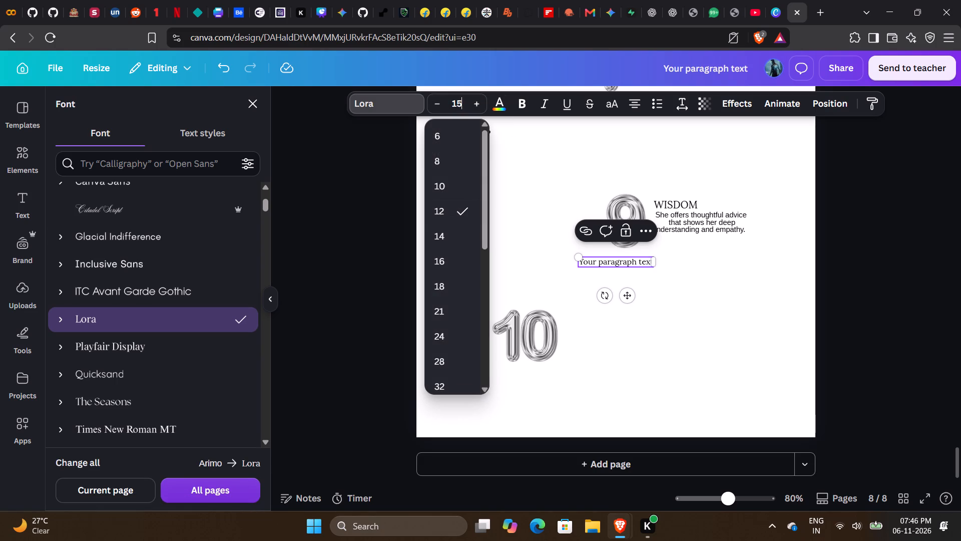
key("Return")
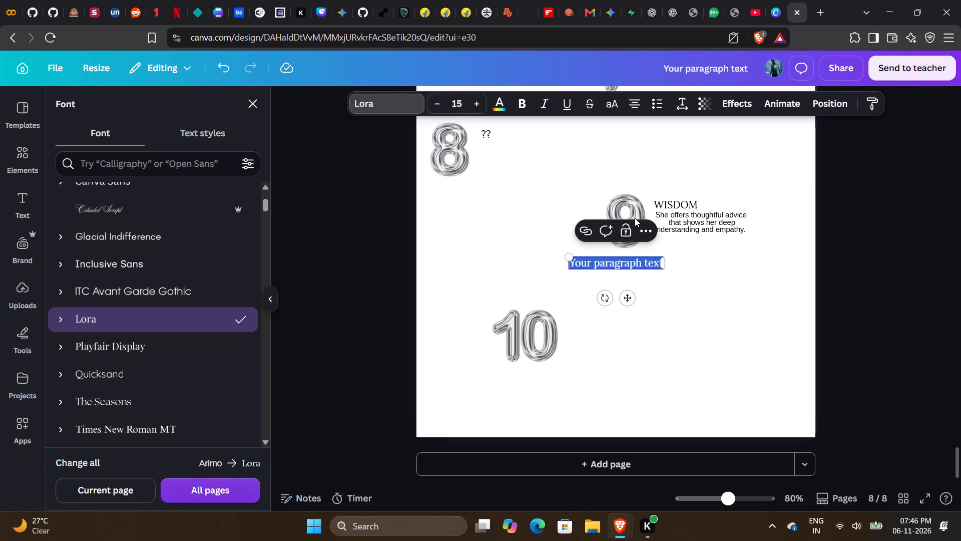
left_click(615, 95)
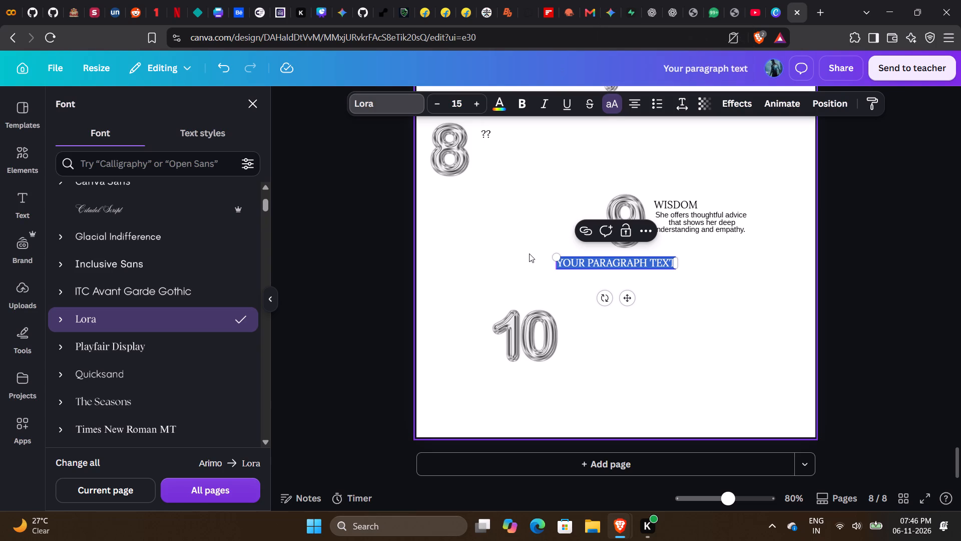
type("energy")
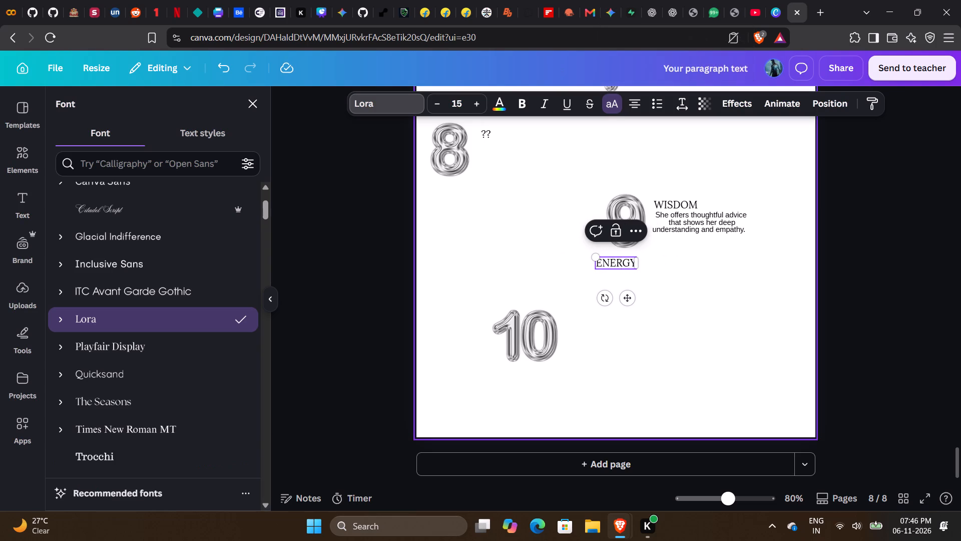
left_click_drag(622, 303, 487, 384)
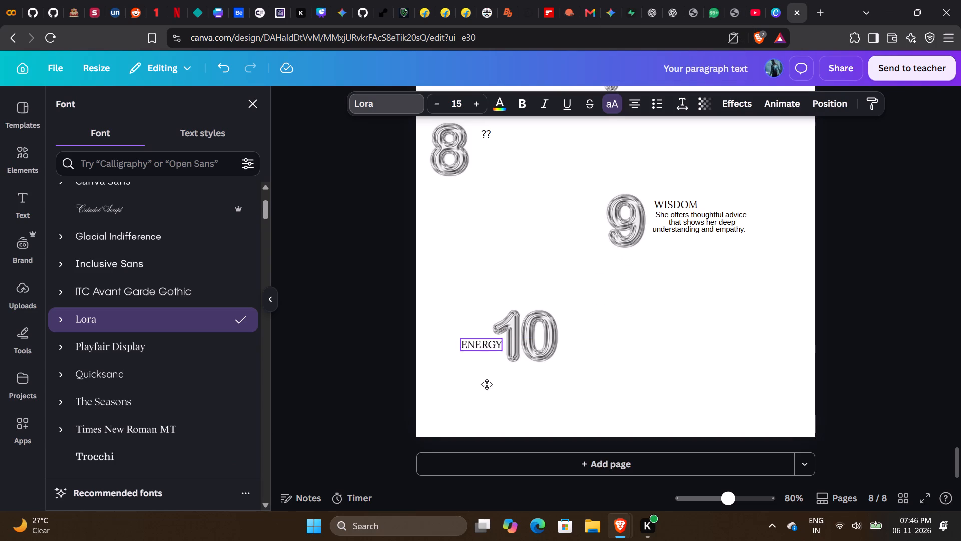
left_click_drag(487, 384, 478, 389)
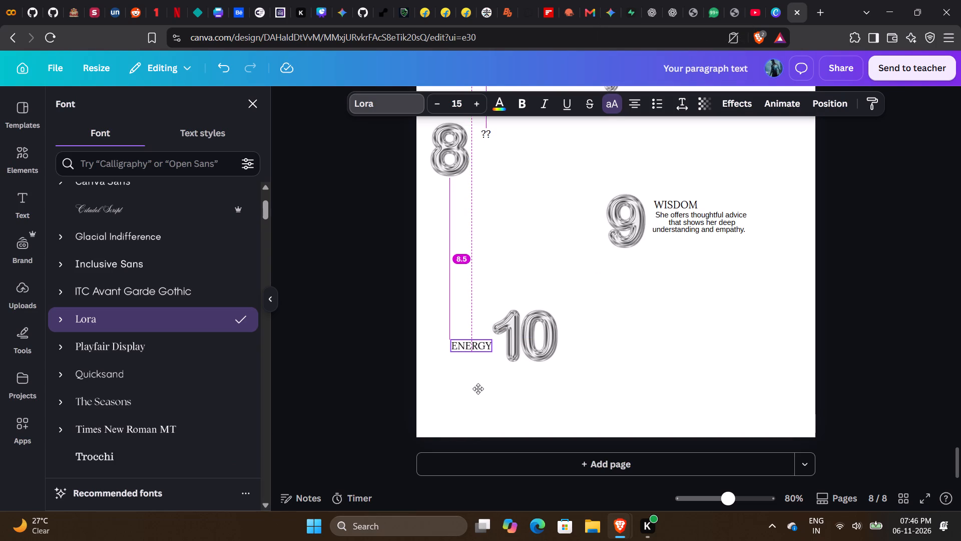
left_click_drag(478, 389, 481, 389)
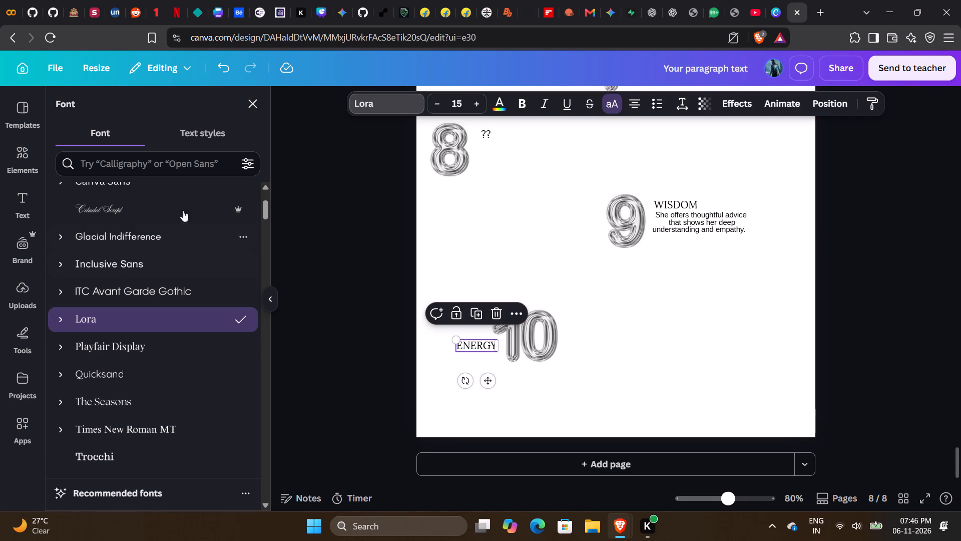
left_click(637, 356)
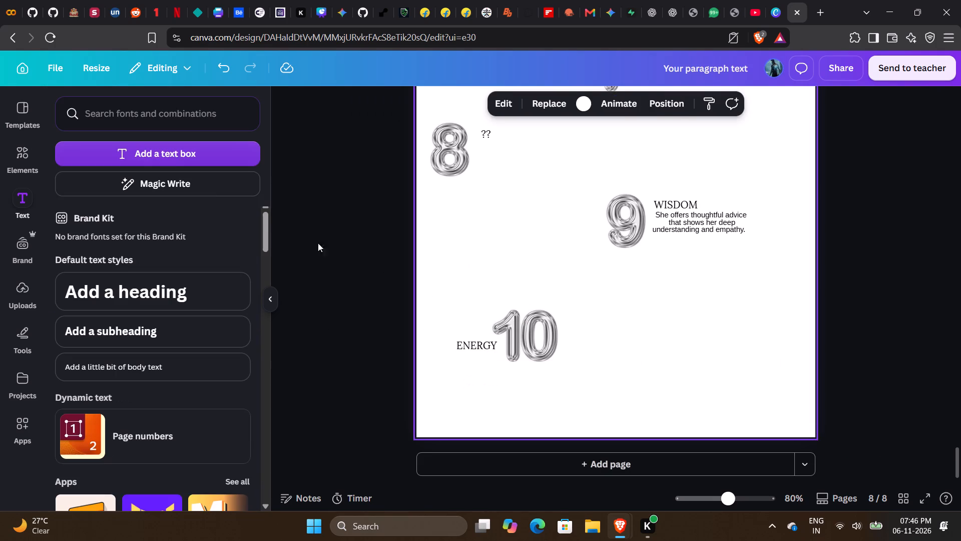
Add a size 11 text box on page 8 with the first description line "Her vibrant spirit energizes any".
left_click(188, 158)
left_click(458, 104)
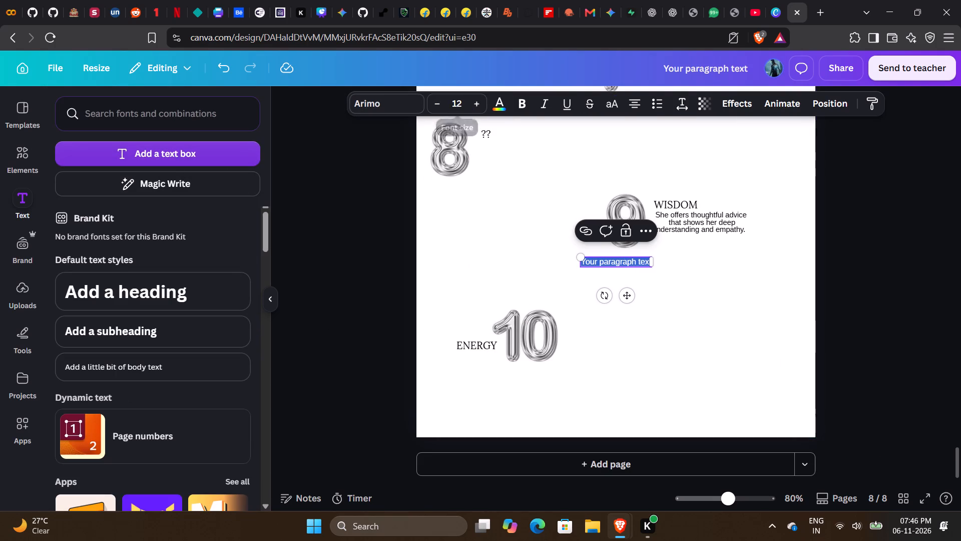
type("11")
key("Return")
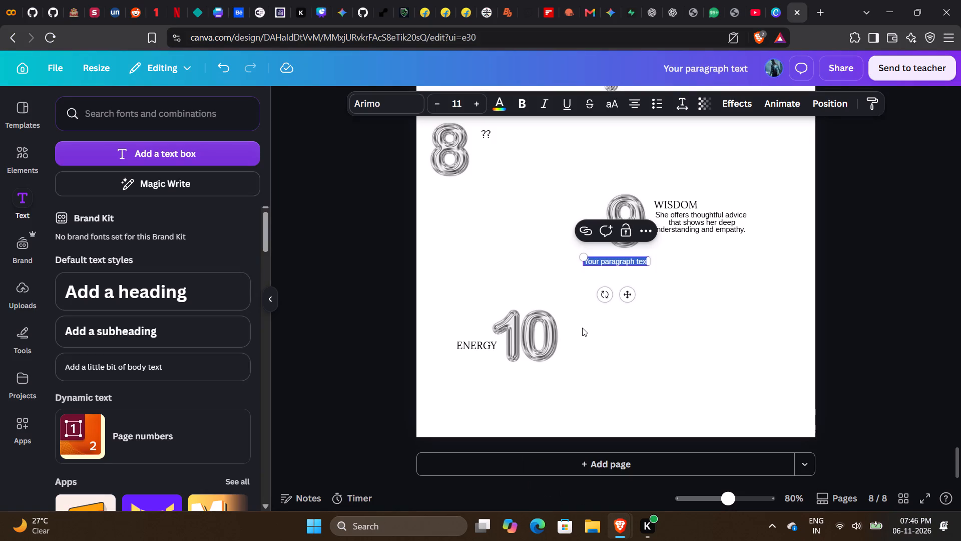
key("shift+h")
type("er vibrant")
key("space")
type("spi")
type("rit energizes")
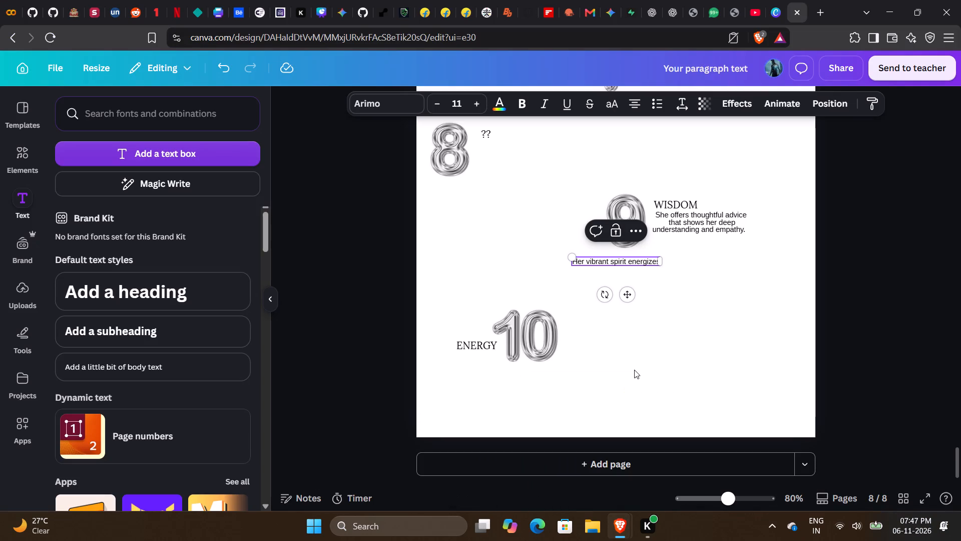
key("space")
type("any")
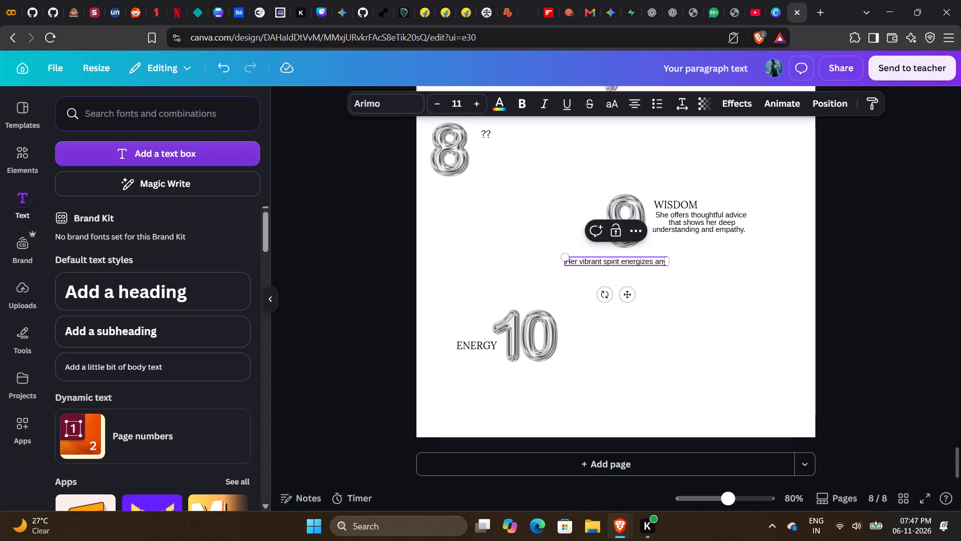
Continue the description with "space and motivates everyone" on the second line and "around her." on the third, following the reference spread.
key("Return")
type("spa")
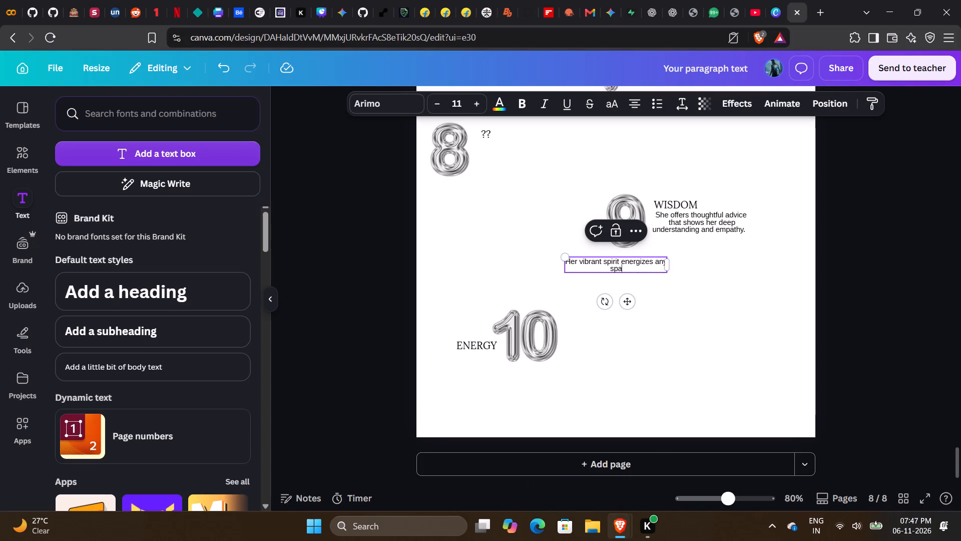
type("ce a")
type("nd")
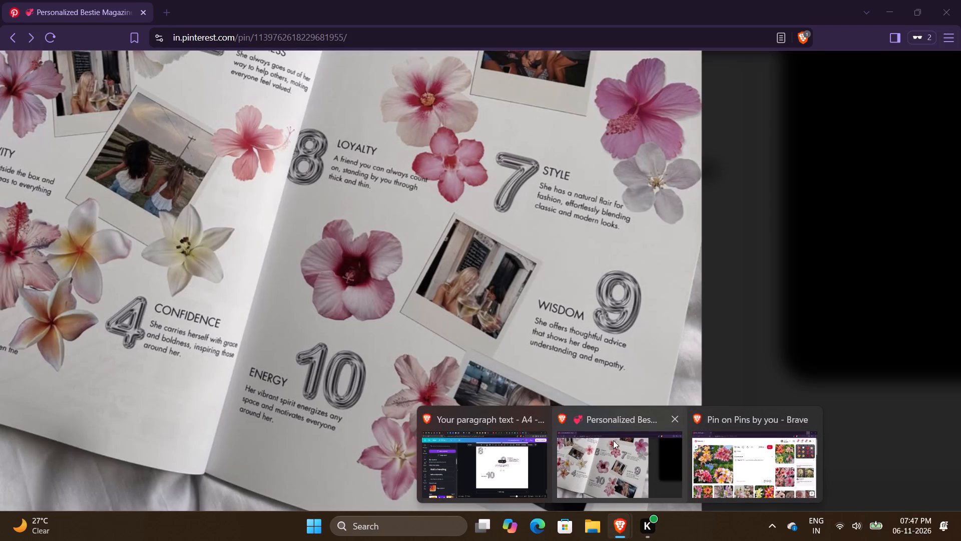
key("space")
type("motivates everyone")
key("space")
key("Return")
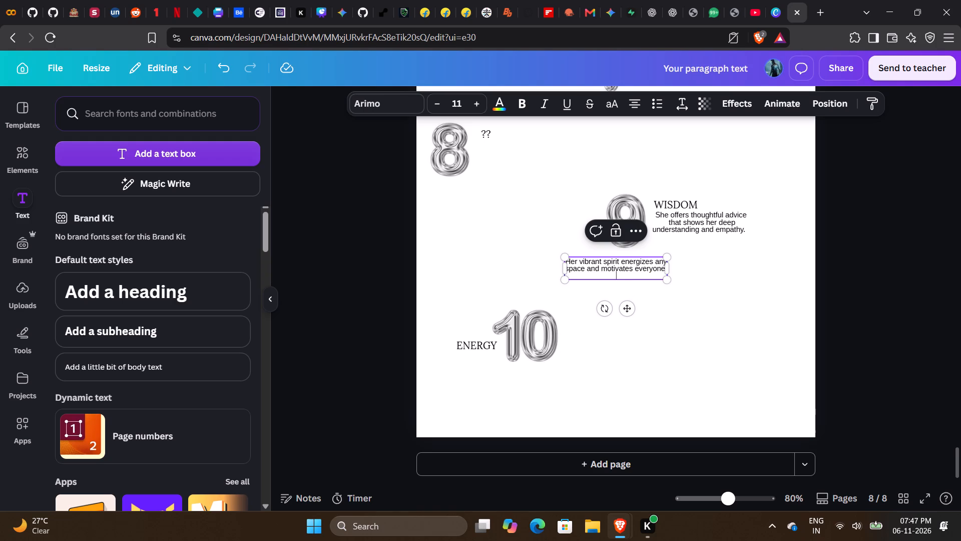
type("around her")
key("period")
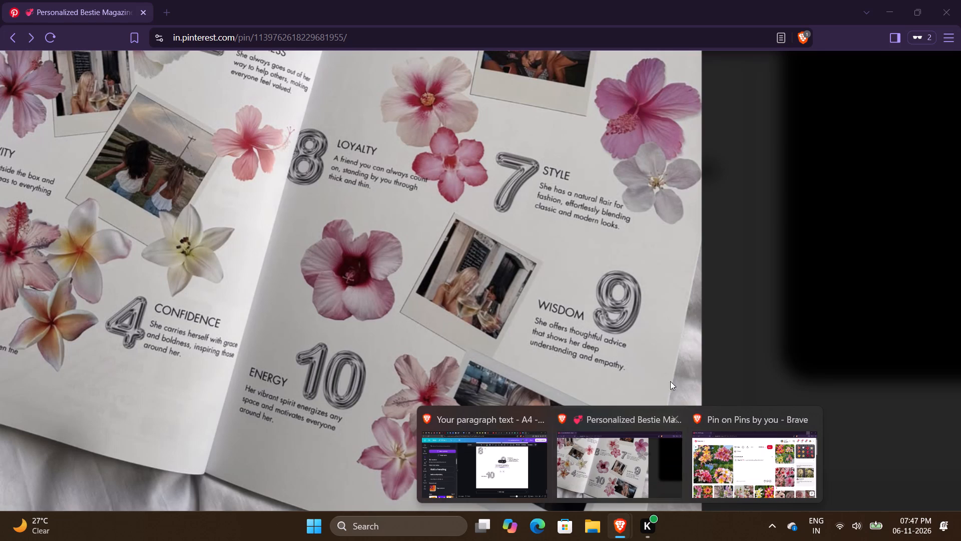
Left-align the three-line description and place it directly beneath the ENERGY heading.
left_click(633, 103)
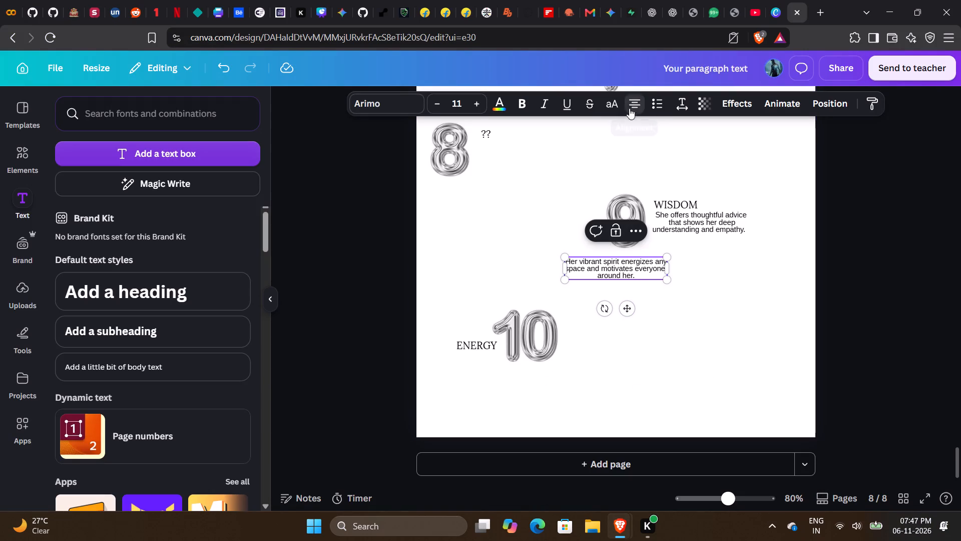
left_click_drag(630, 309, 511, 416)
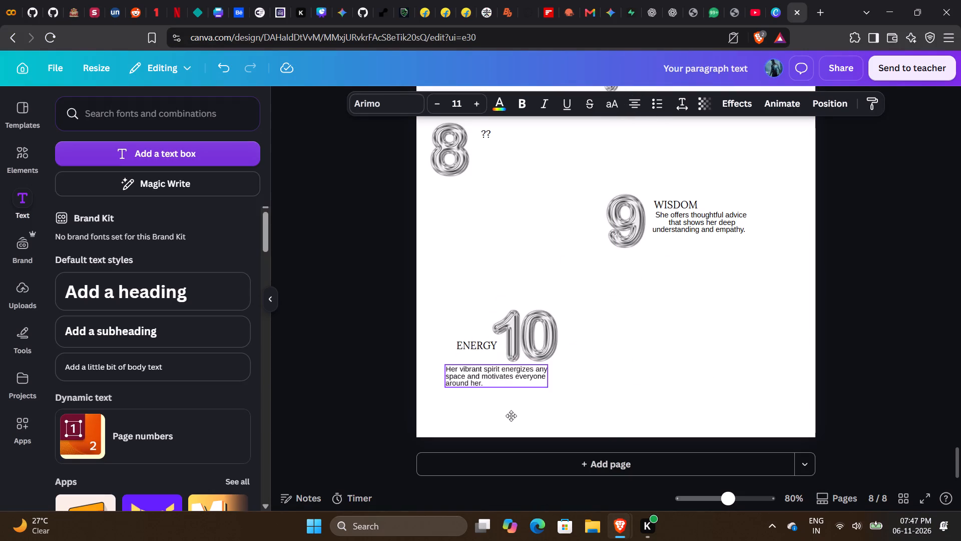
left_click_drag(511, 416, 485, 409)
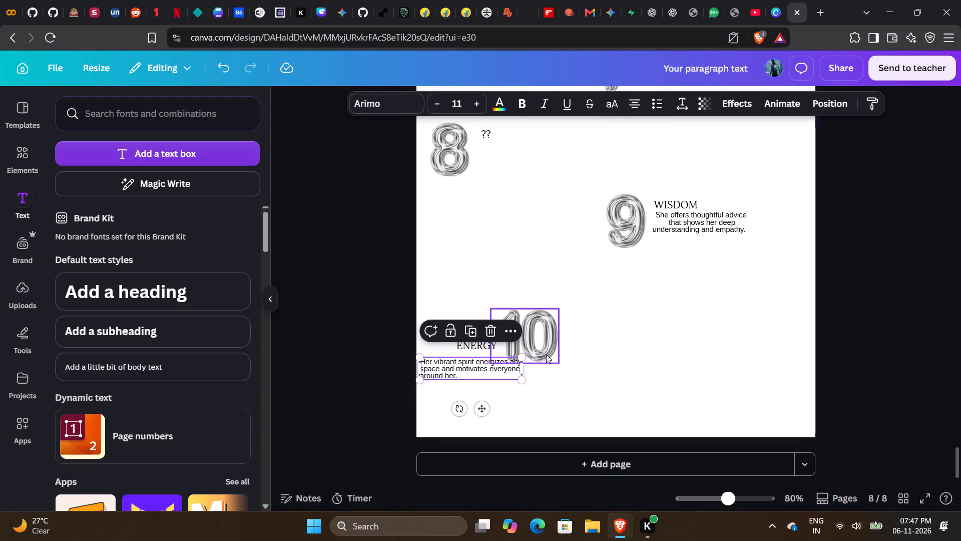
Shift the silver 10, the ENERGY heading and its description to the right, keeping the description beneath the heading.
left_click(546, 343)
left_click_drag(534, 345, 560, 348)
left_click(480, 341)
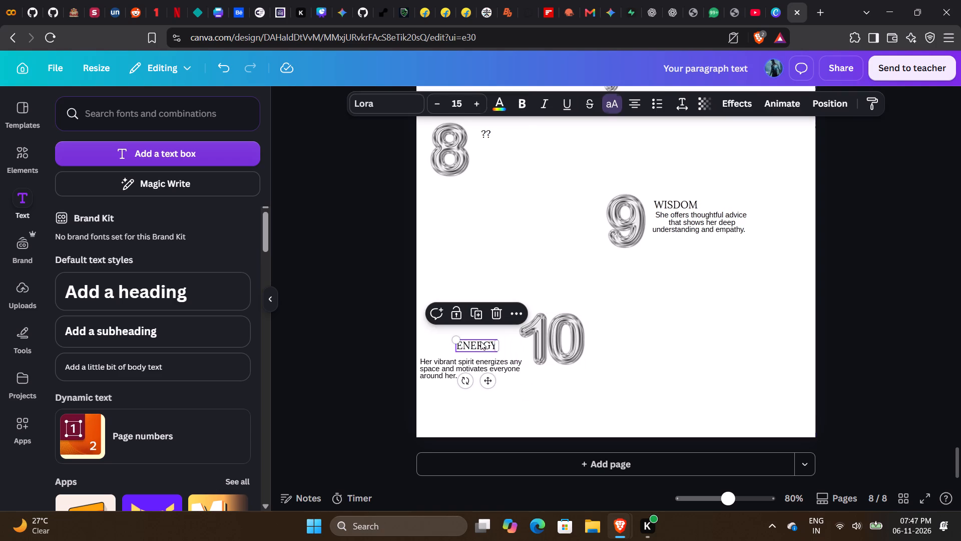
left_click_drag(486, 382, 509, 385)
left_click(470, 368)
left_click_drag(486, 406, 499, 406)
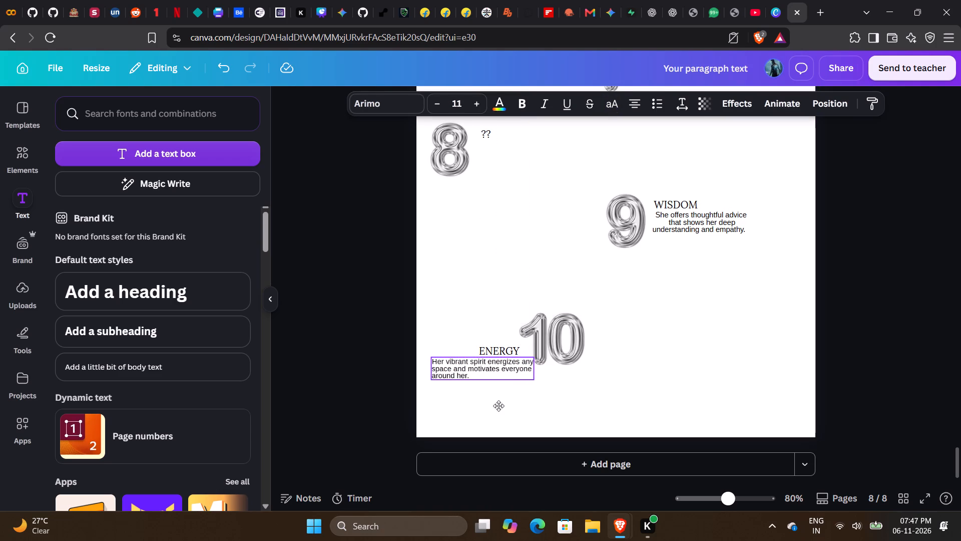
left_click_drag(499, 406, 499, 408)
left_click(592, 417)
Raise the silver 10 so it sits just beside the ENERGY heading, and lower the description slightly to leave a gap below the heading.
left_click(563, 353)
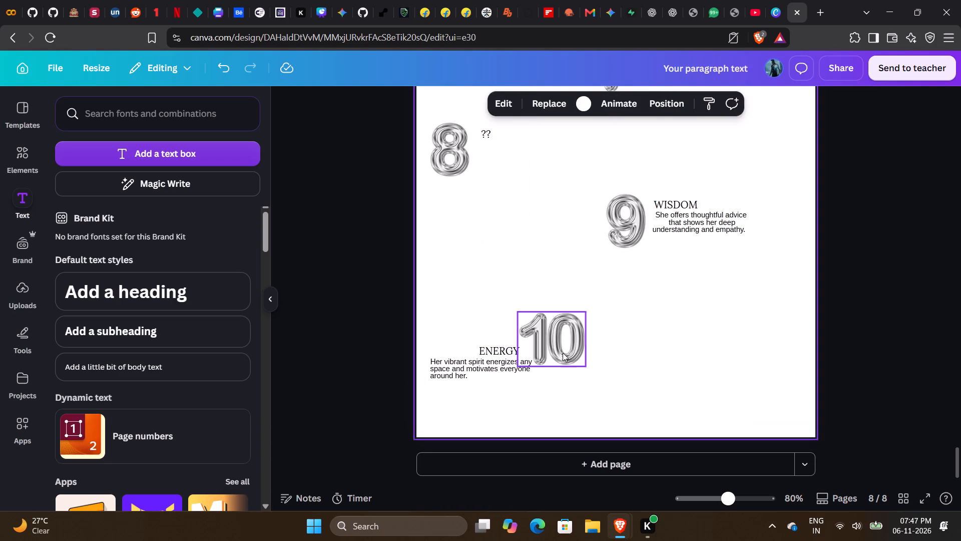
left_click_drag(553, 353, 545, 344)
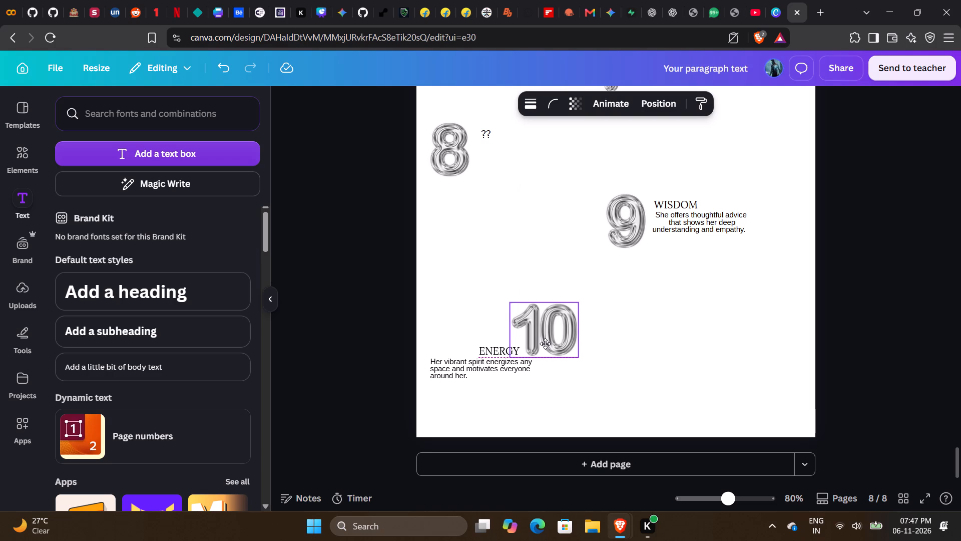
left_click_drag(545, 344, 545, 344)
left_click(654, 368)
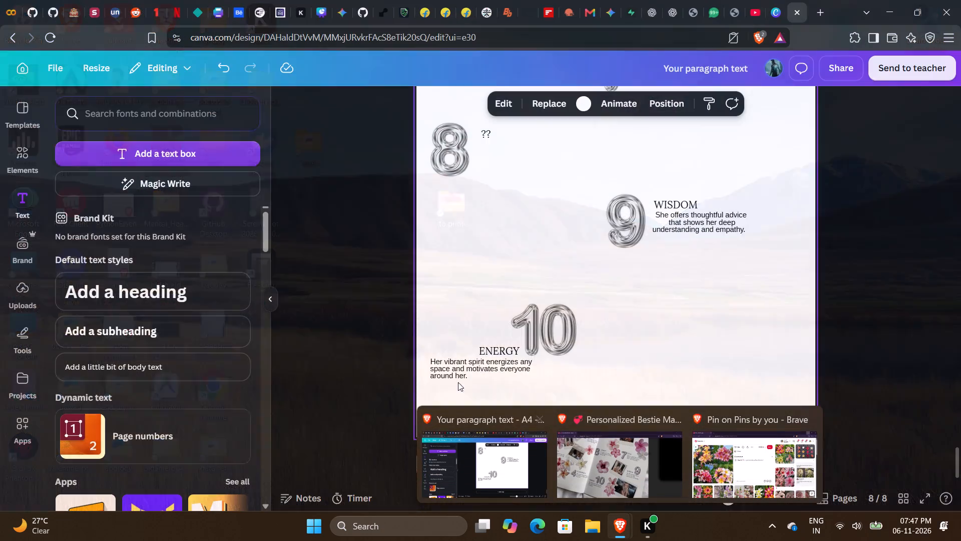
left_click(543, 341)
left_click_drag(543, 341, 559, 343)
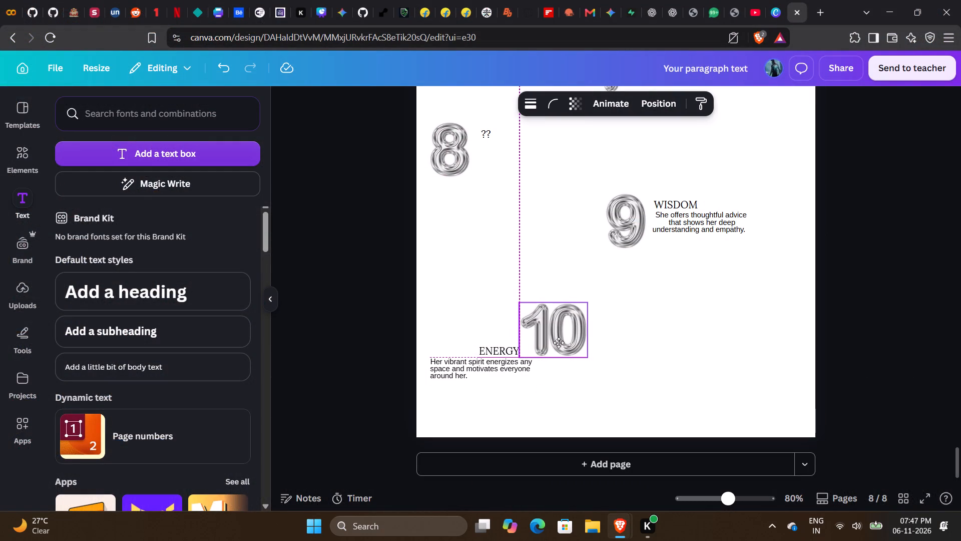
left_click_drag(559, 343, 558, 343)
left_click(494, 374)
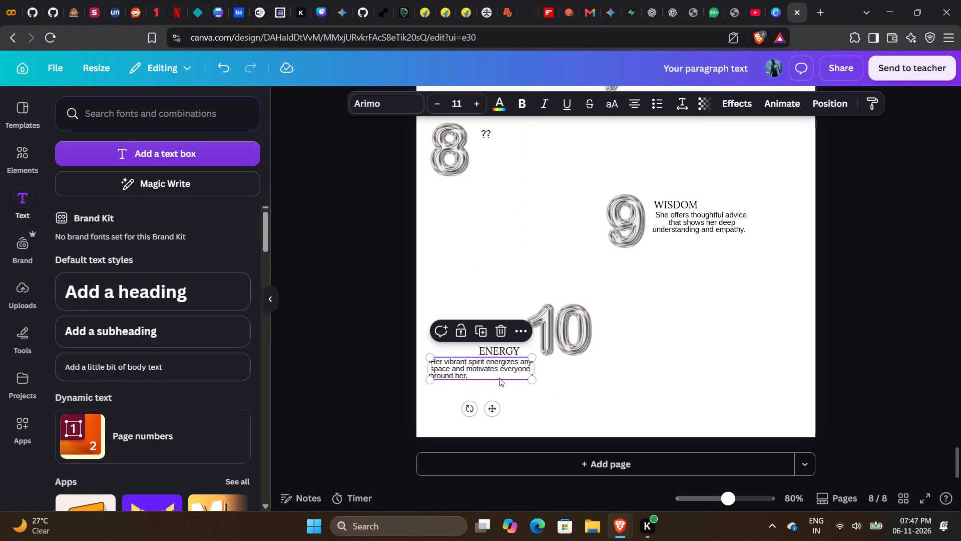
left_click(496, 405)
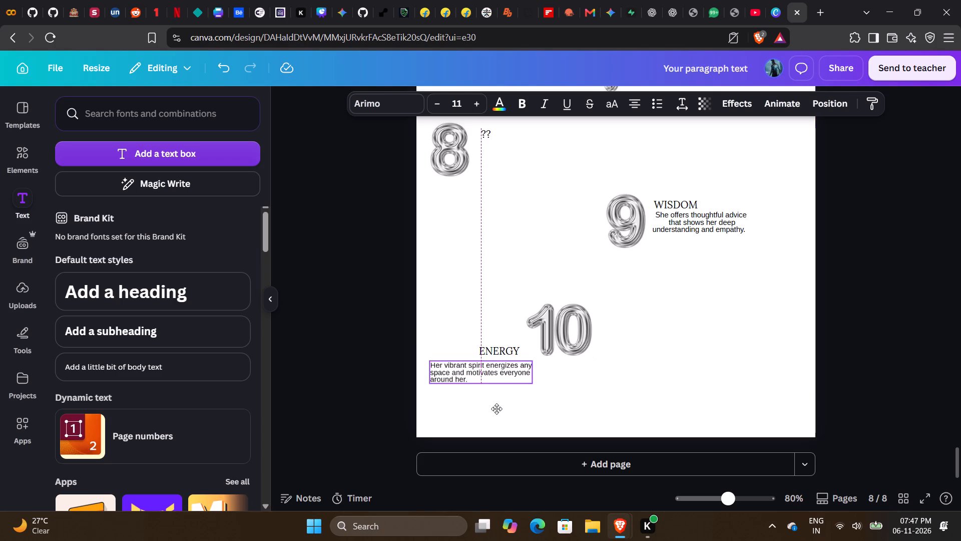
left_click(604, 399)
left_click(570, 345)
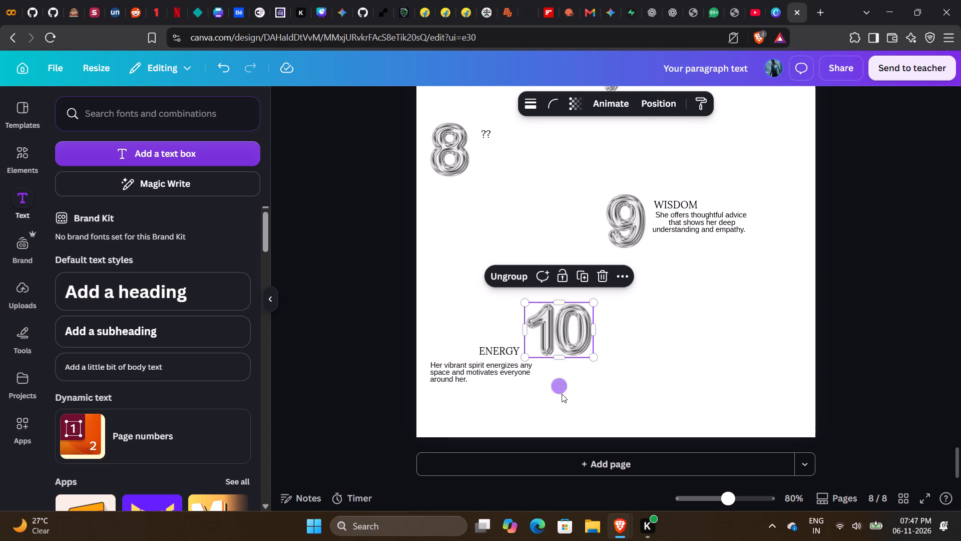
left_click_drag(565, 343, 558, 343)
left_click(665, 366)
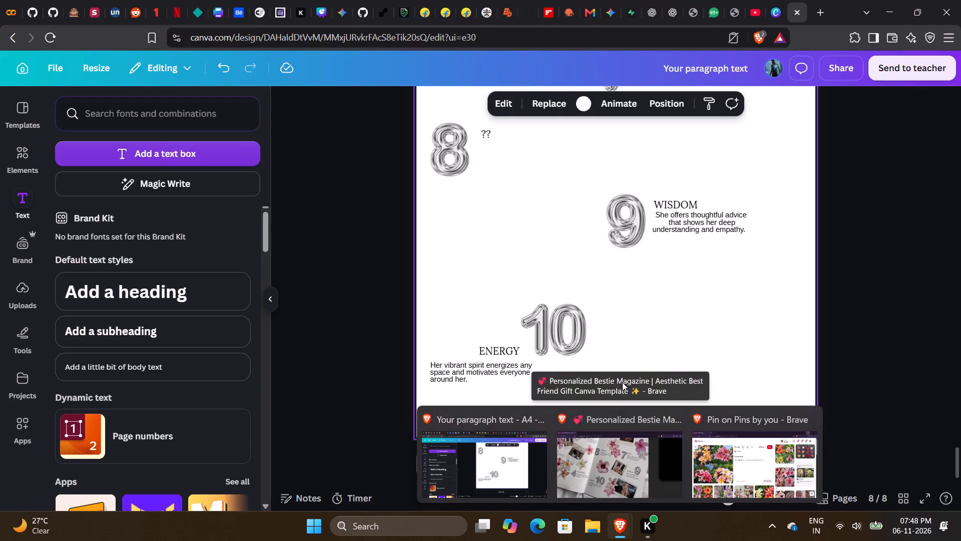
Following the reference spread, add the wide white polaroid to page 8, shrink it and place it in the lower right below the WISDOM text.
left_click(620, 473)
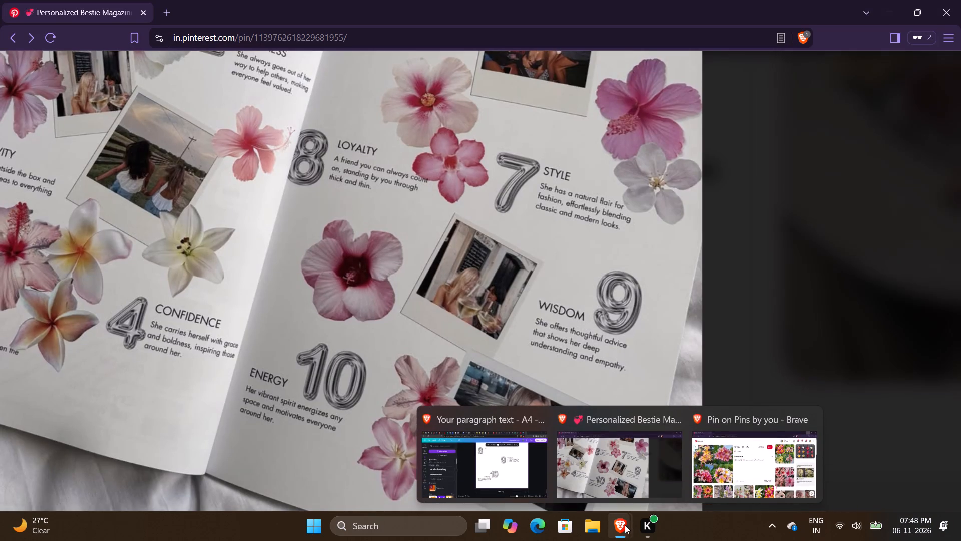
left_click(627, 471)
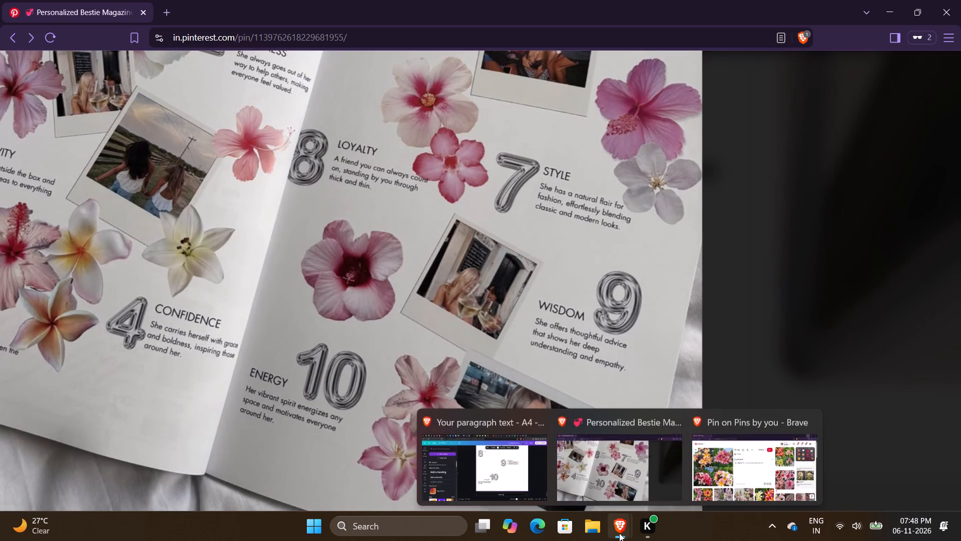
left_click(498, 482)
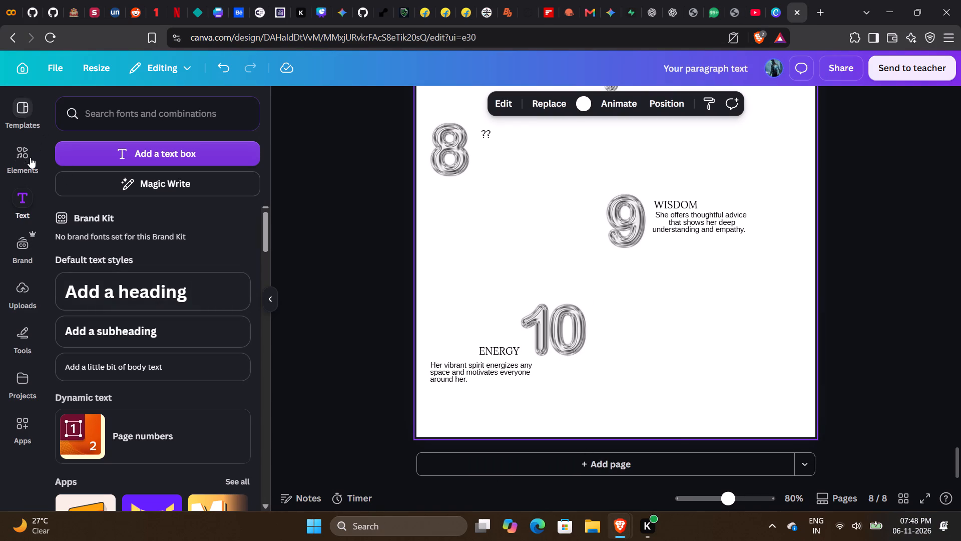
left_click(30, 157)
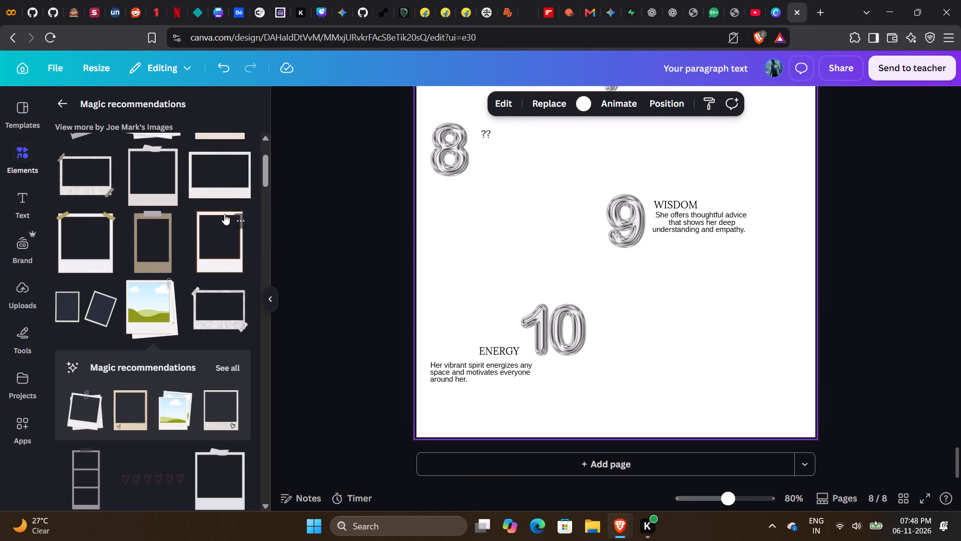
left_click(229, 189)
left_click_drag(569, 210, 565, 230)
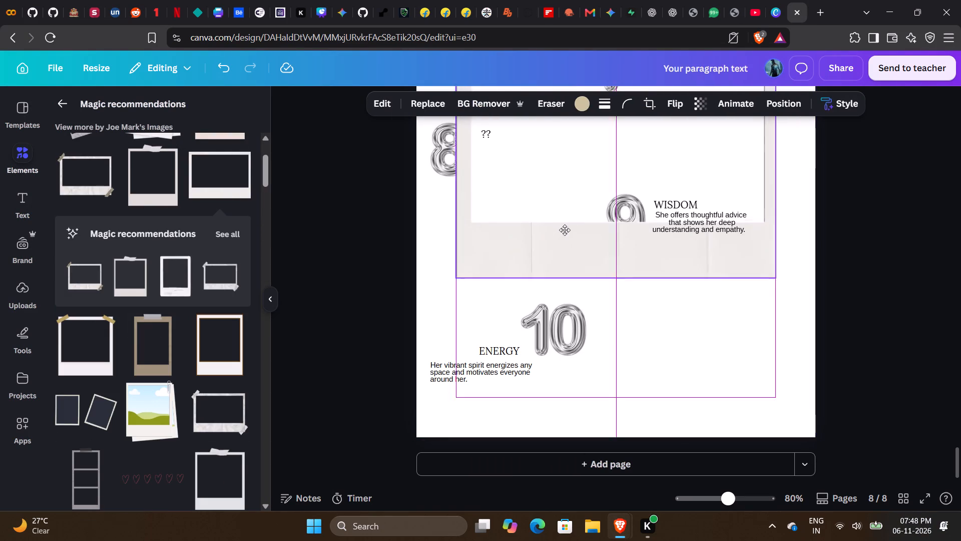
left_click_drag(565, 230, 563, 277)
left_click_drag(770, 341, 650, 294)
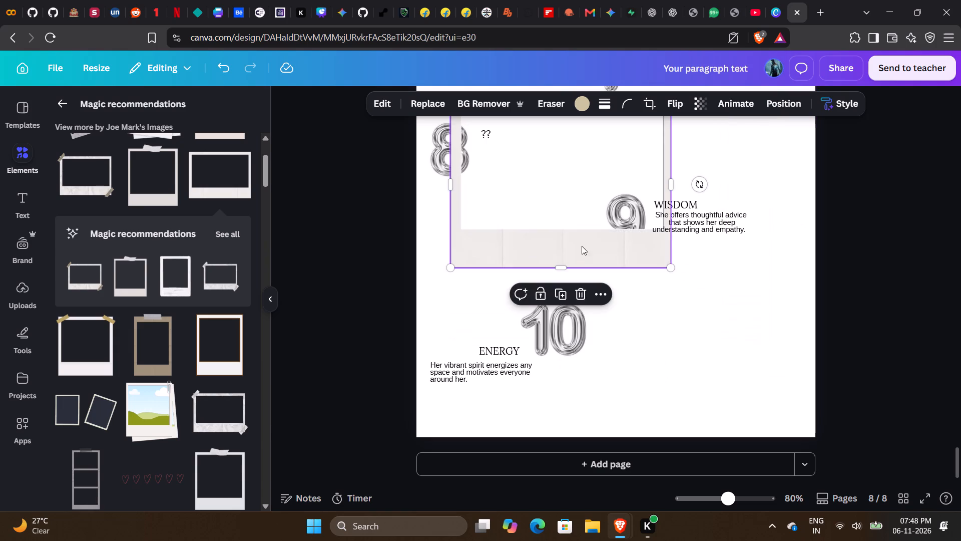
left_click_drag(582, 246, 659, 385)
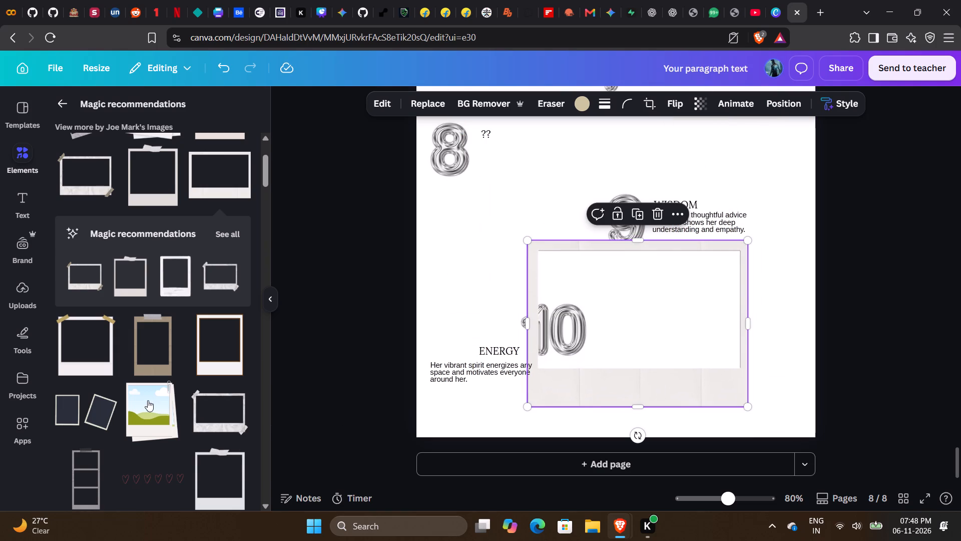
Search the elements for "frame", add the square landscape photo frame to page 8 and stretch it over the polaroid's opening.
scroll(148, 400, "up", 7)
left_click(65, 102)
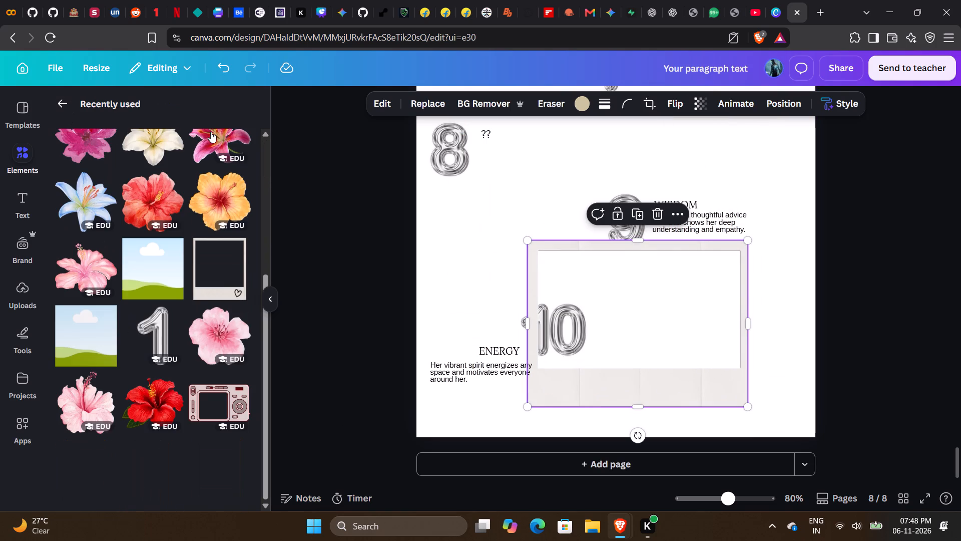
left_click(59, 102)
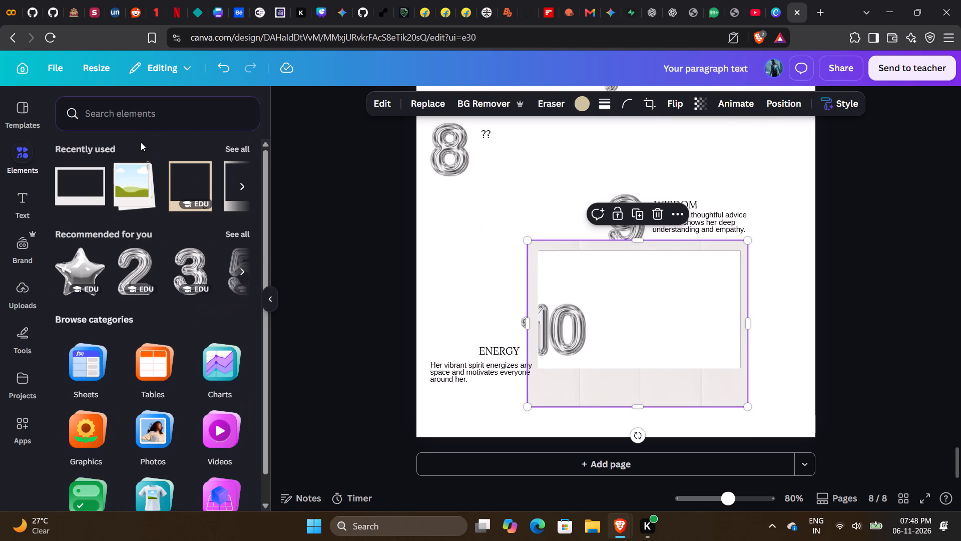
left_click(133, 121)
type("fr")
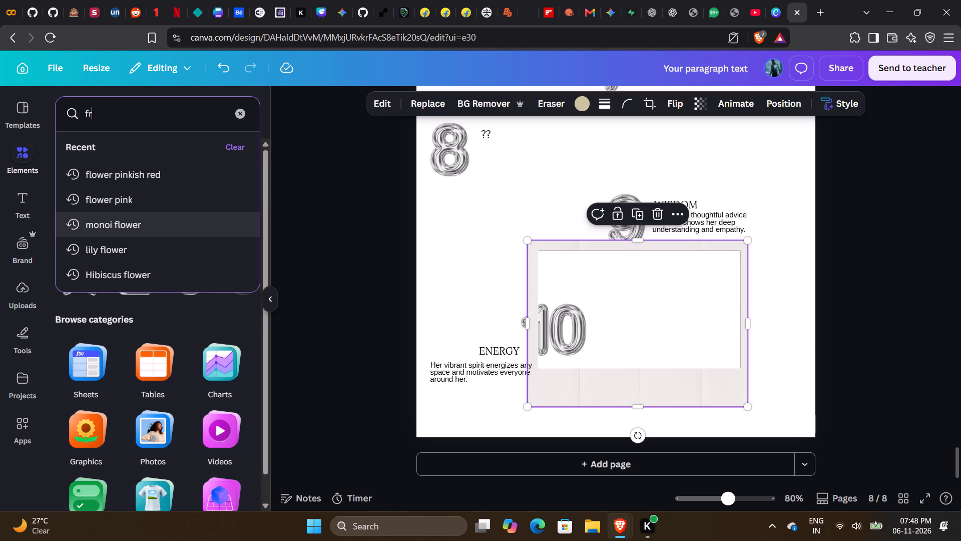
left_click(123, 169)
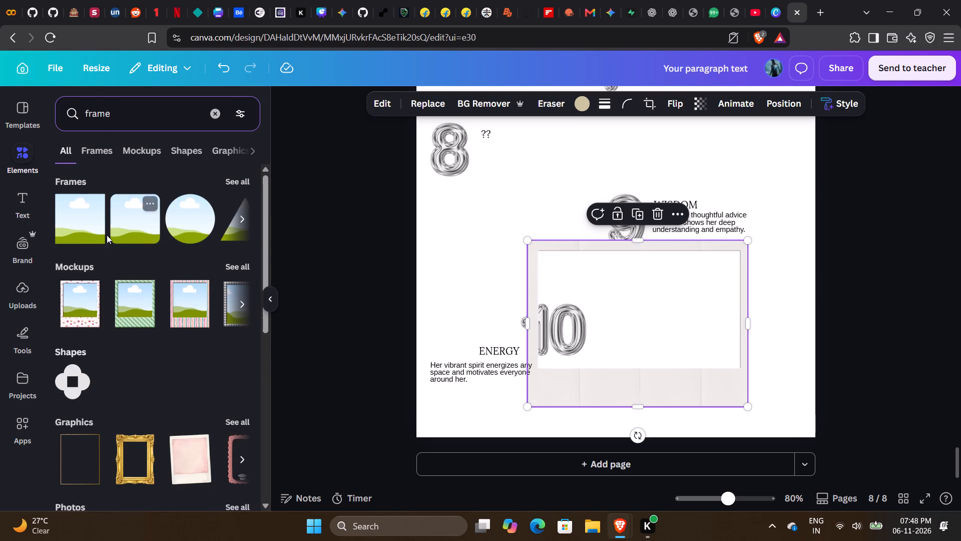
left_click(86, 233)
left_click_drag(558, 189, 586, 332)
left_click_drag(642, 195, 630, 255)
left_click_drag(642, 302, 639, 295)
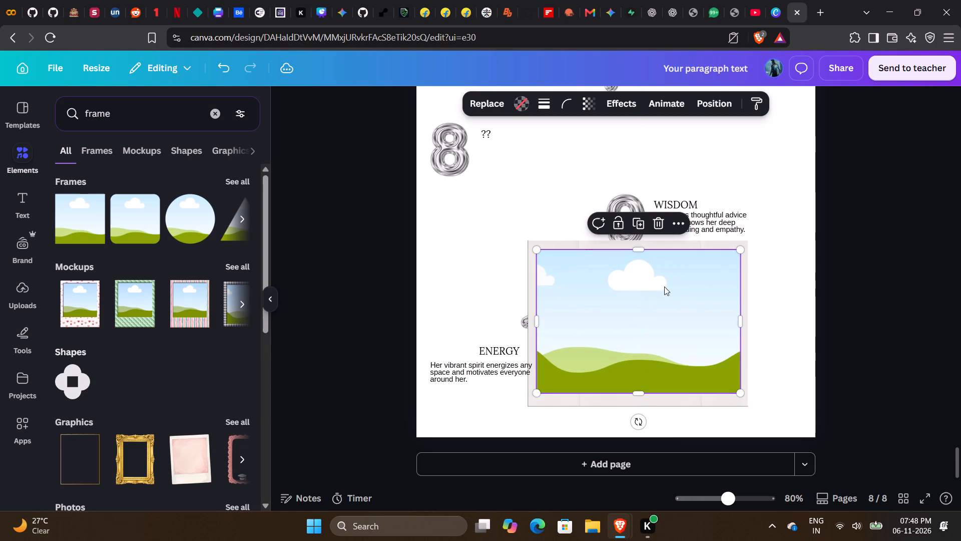
Adjust the photo frame's edges and position so it exactly fills the polaroid's opening, leaving the wide bottom border clear.
left_click_drag(739, 252, 736, 262)
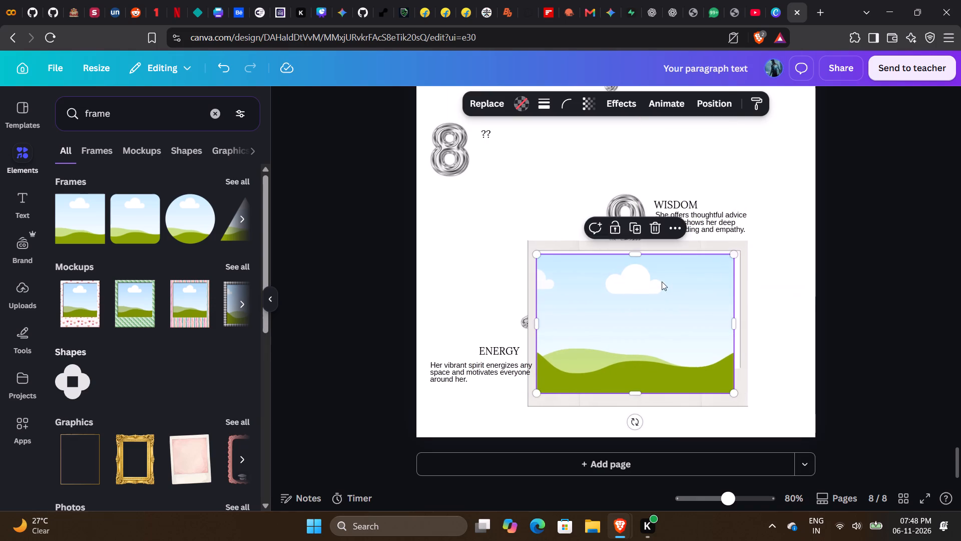
left_click_drag(652, 285, 657, 282)
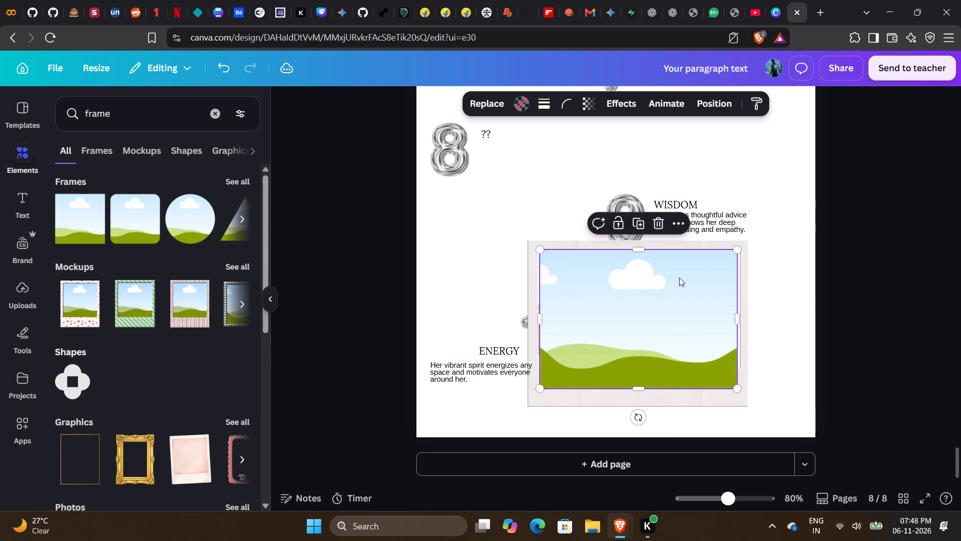
left_click(735, 255)
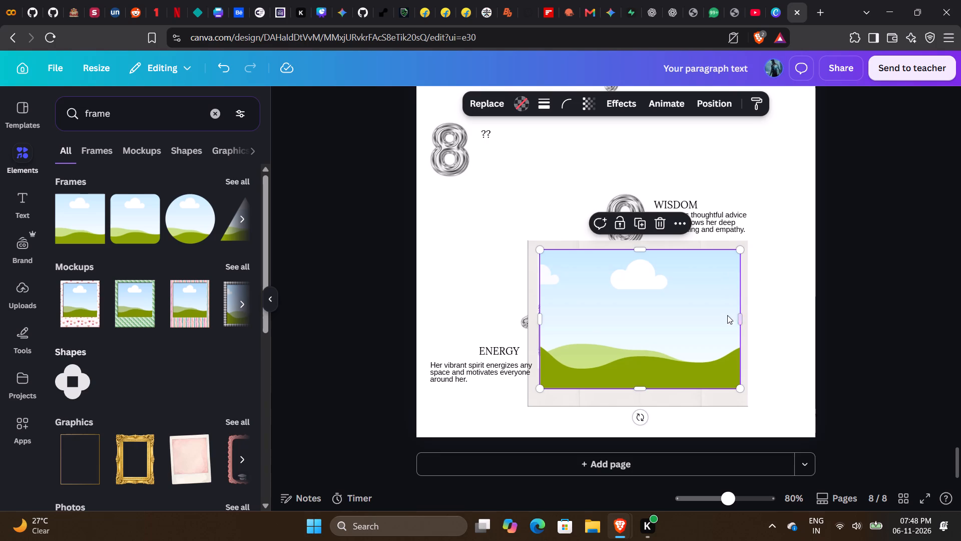
left_click(745, 323)
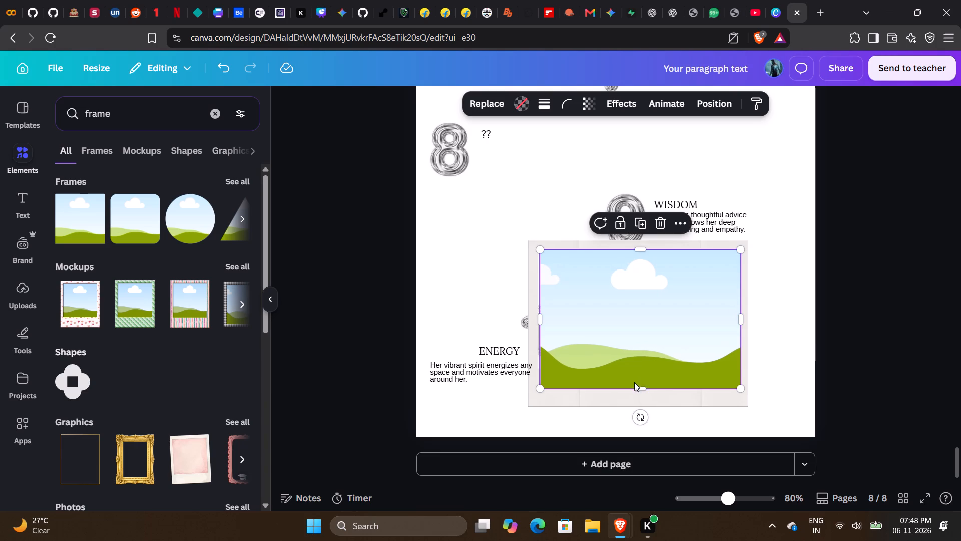
left_click_drag(648, 386, 650, 346)
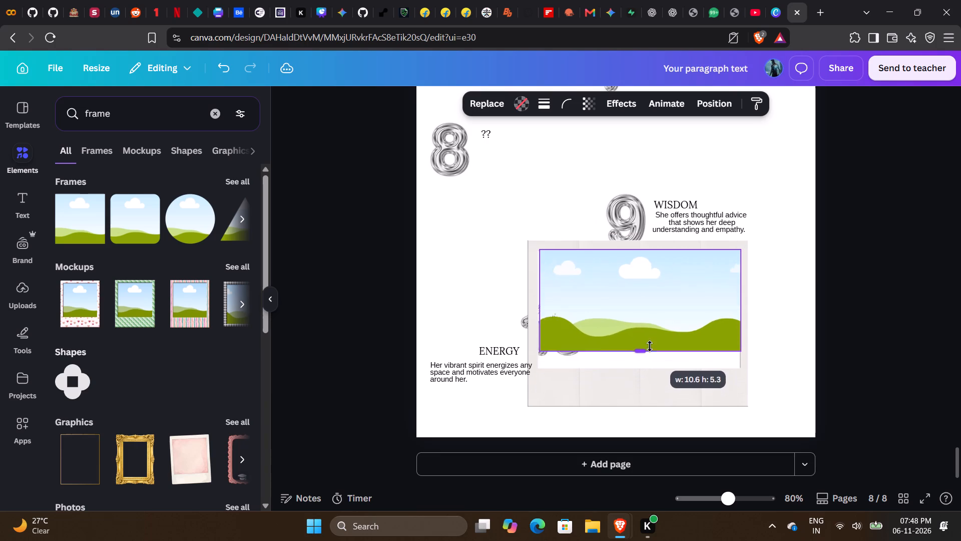
left_click_drag(650, 346, 642, 365)
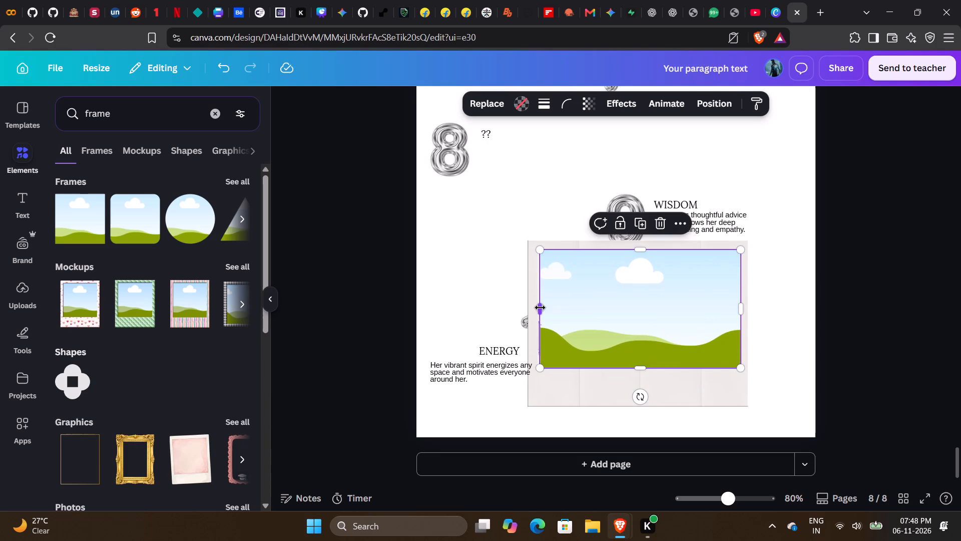
left_click(540, 308)
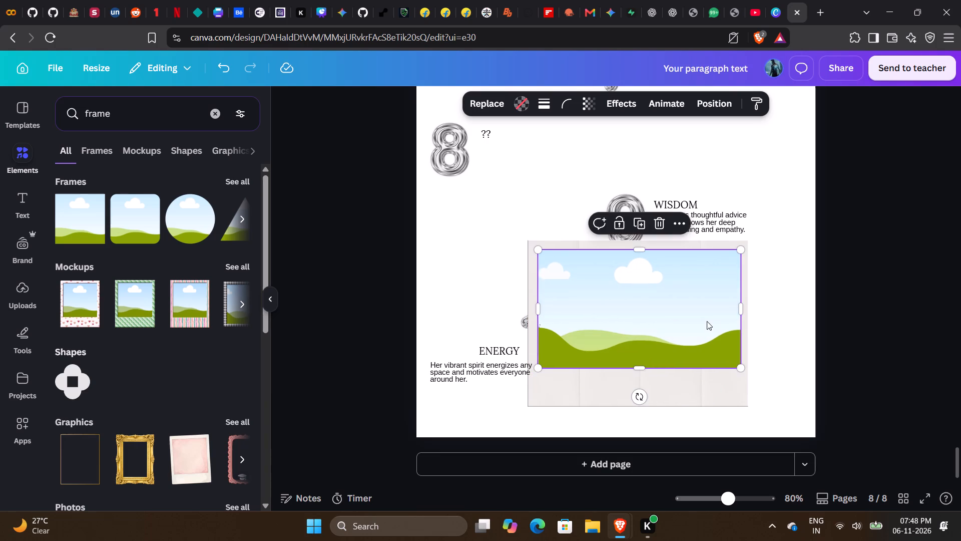
left_click(788, 308)
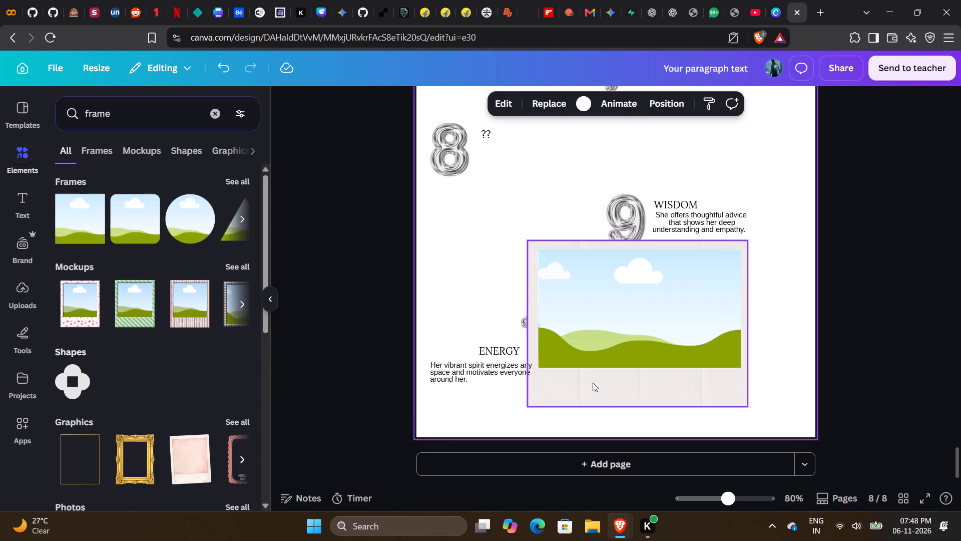
Select the photo frame and the wide white polaroid together and group them.
left_click_drag(526, 413, 595, 384)
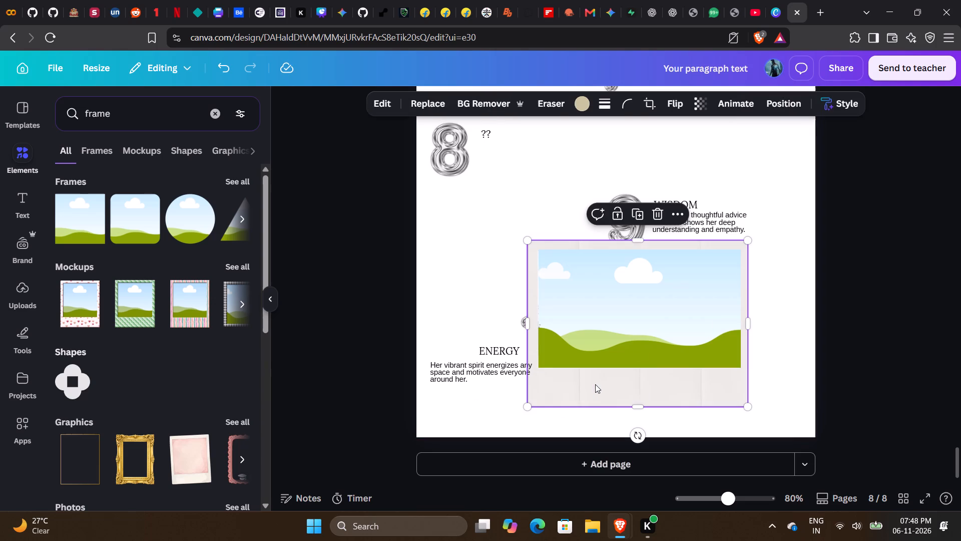
left_click(431, 237)
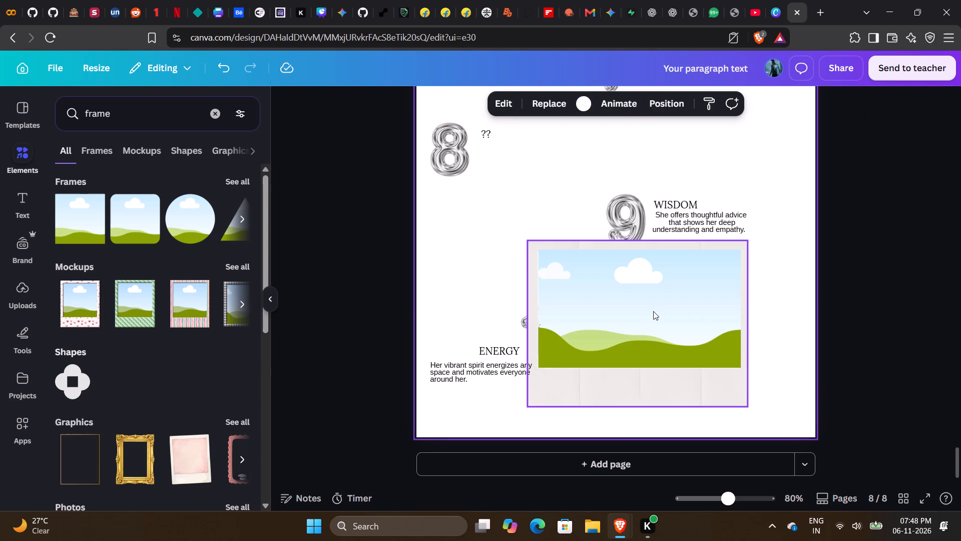
left_click_drag(510, 259, 627, 290)
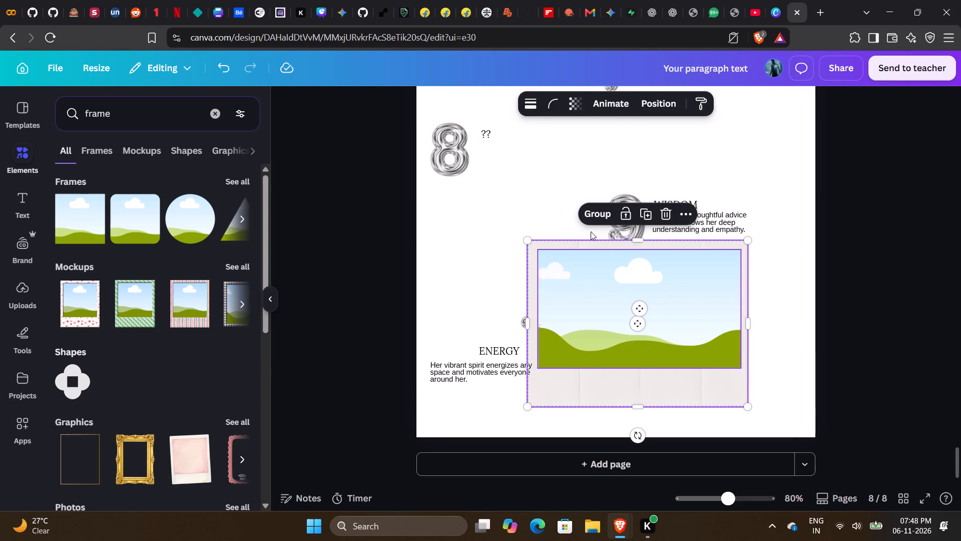
left_click(607, 217)
Shrink the grouped polaroid and place it to the right of the silver 10, below the WISDOM description.
left_click_drag(747, 240, 664, 310)
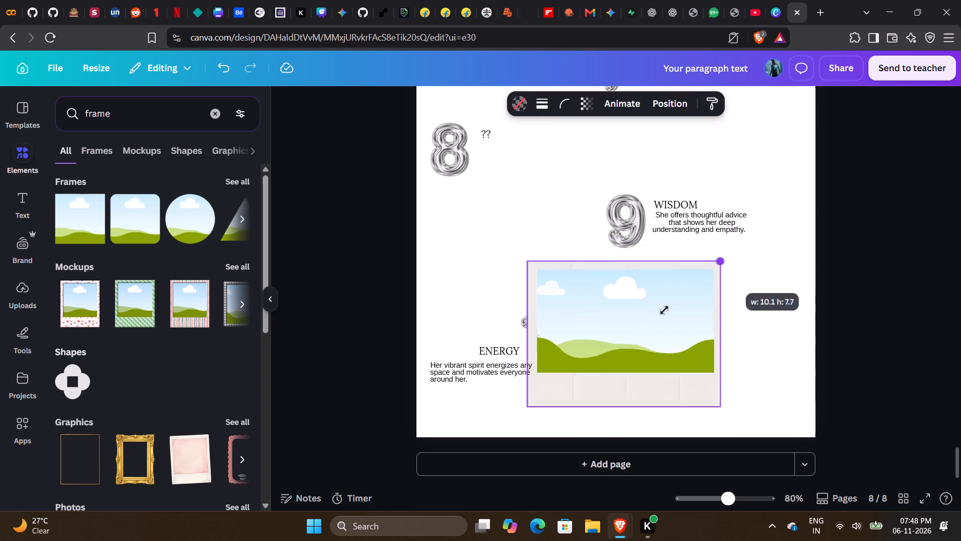
left_click_drag(664, 310, 630, 326)
left_click_drag(586, 362, 701, 325)
left_click_drag(644, 372, 582, 391)
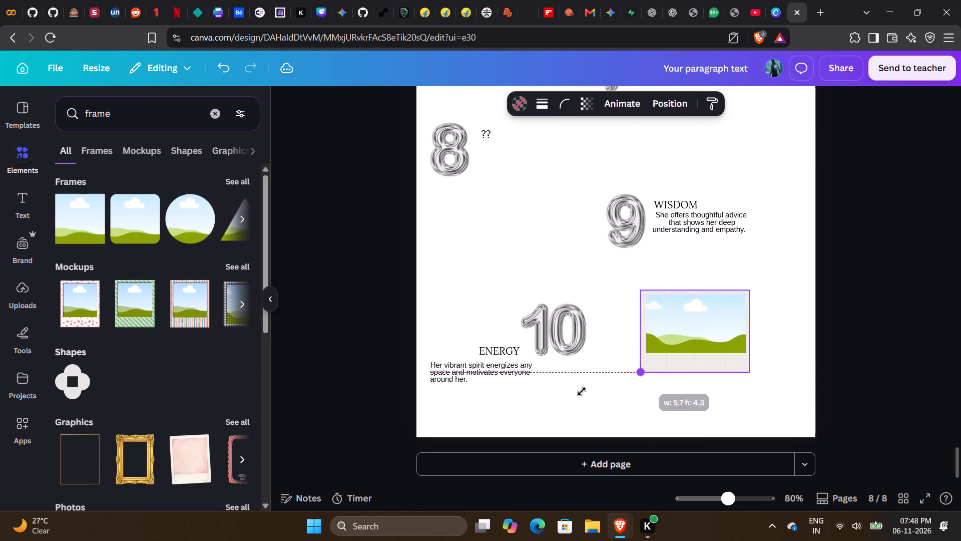
left_click_drag(582, 391, 587, 394)
left_click_drag(652, 361, 666, 350)
left_click(765, 342)
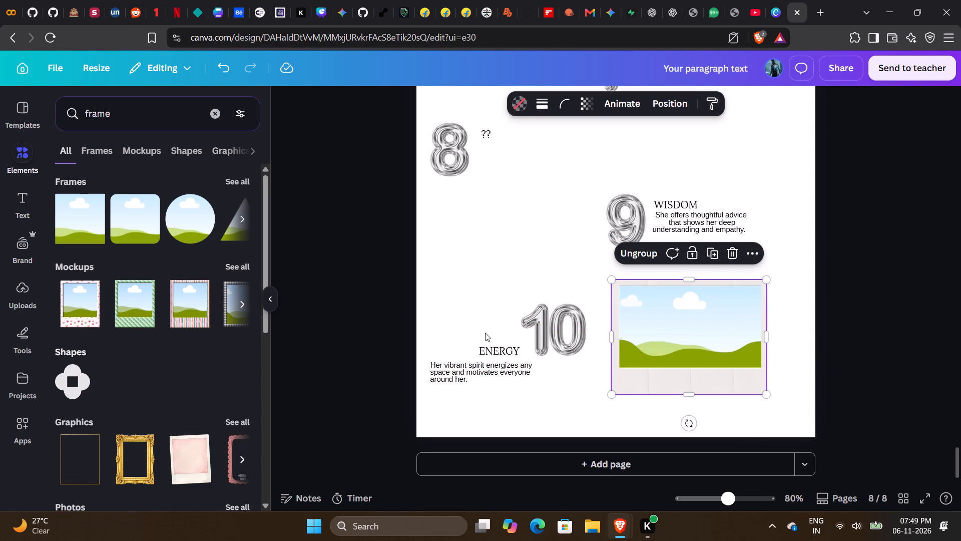
left_click(226, 72)
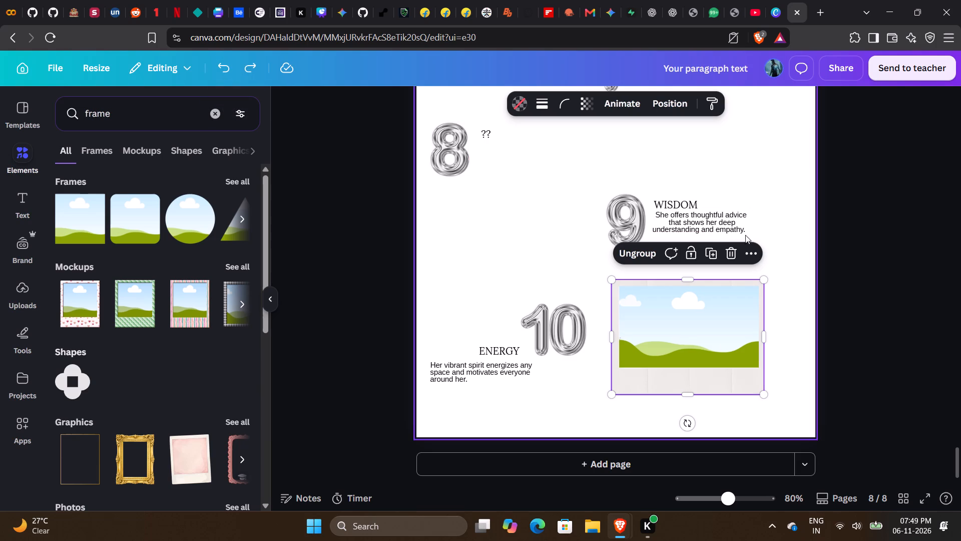
left_click_drag(759, 279, 778, 266)
left_click_drag(725, 317, 727, 327)
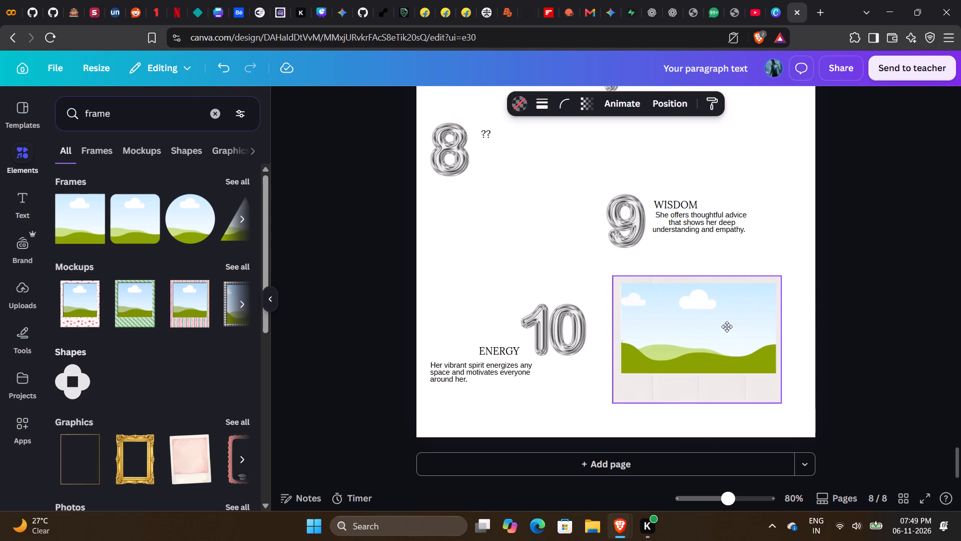
left_click_drag(727, 327, 734, 326)
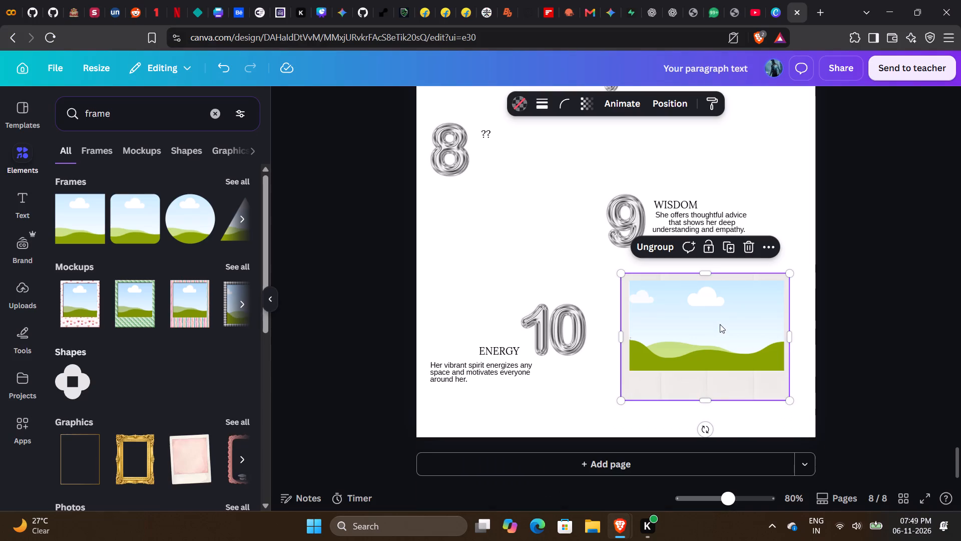
Tilt the grouped polaroid slightly clockwise, shrink it a little and move it close to the page's right edge.
left_click_drag(708, 429, 692, 437)
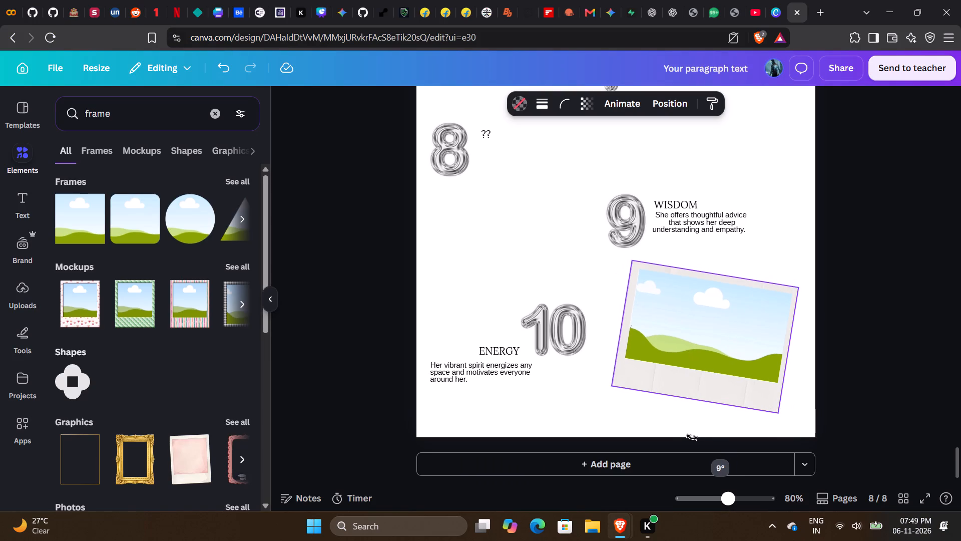
left_click_drag(692, 437, 693, 438)
left_click_drag(786, 409, 781, 408)
left_click(754, 392)
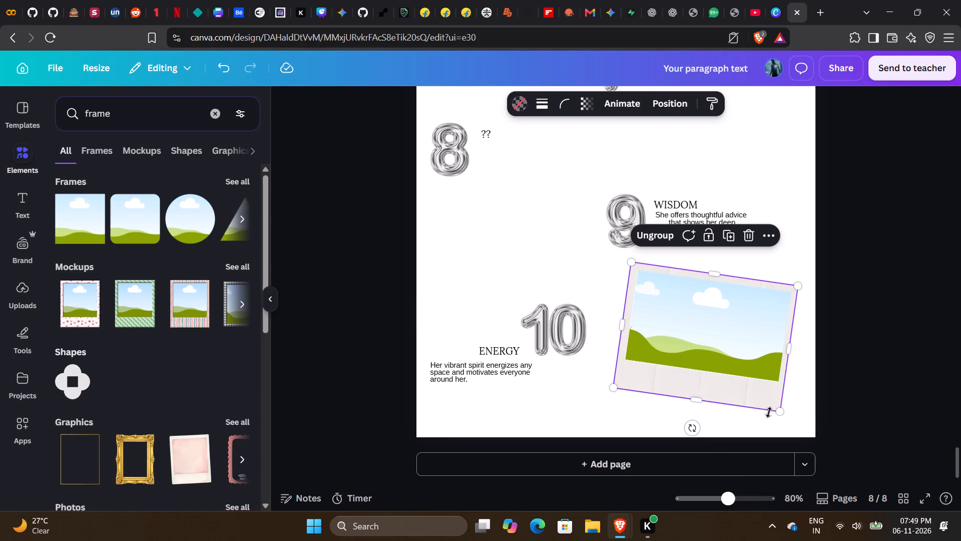
left_click_drag(779, 413, 765, 398)
left_click_drag(708, 365, 726, 371)
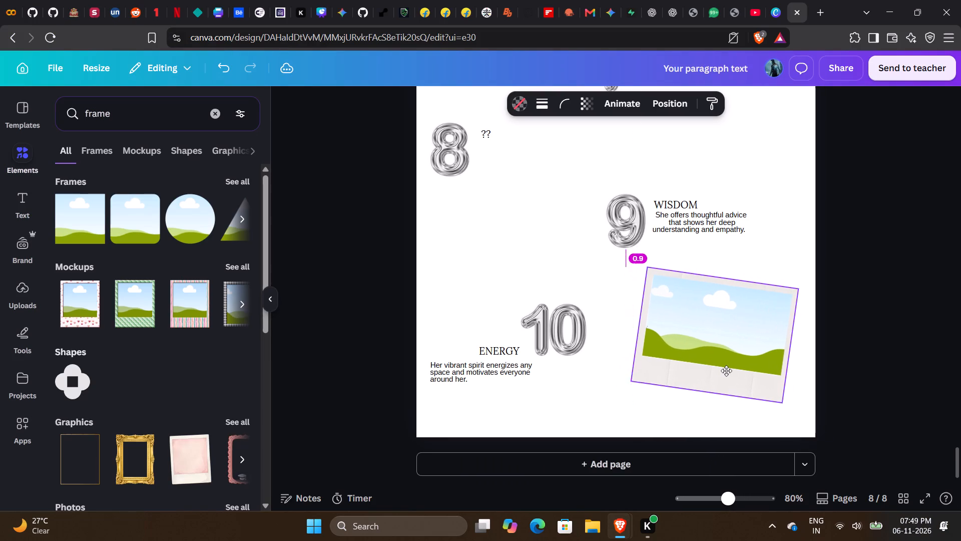
left_click_drag(726, 371, 729, 371)
Search the graphics for "real flowers" and browse the results for a suitable flower.
left_click(215, 122)
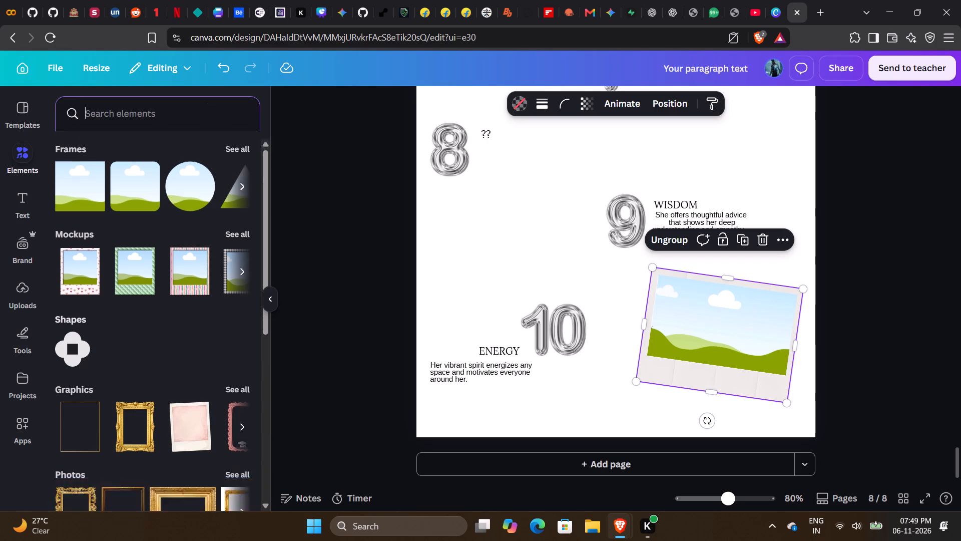
type("real flowers")
key("Return")
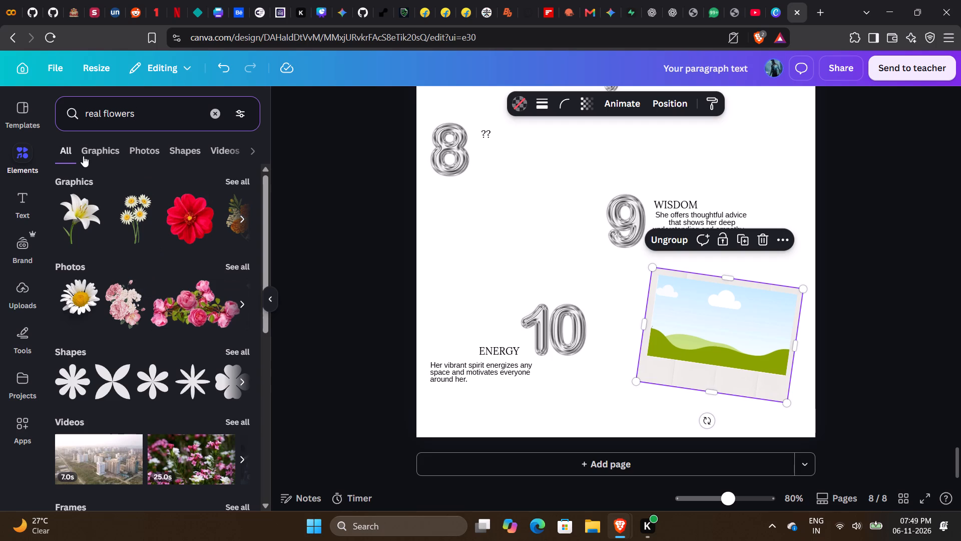
left_click(96, 149)
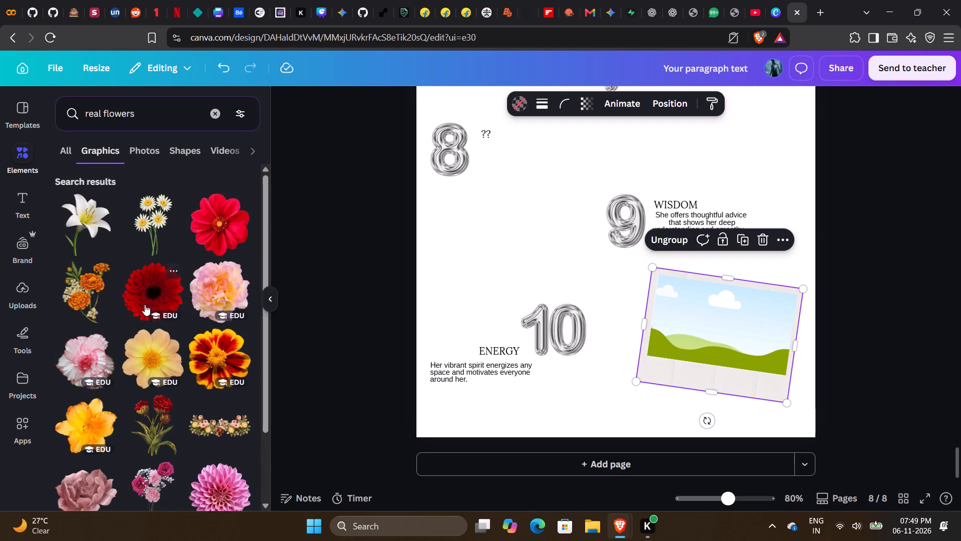
scroll(141, 328, "down", 2)
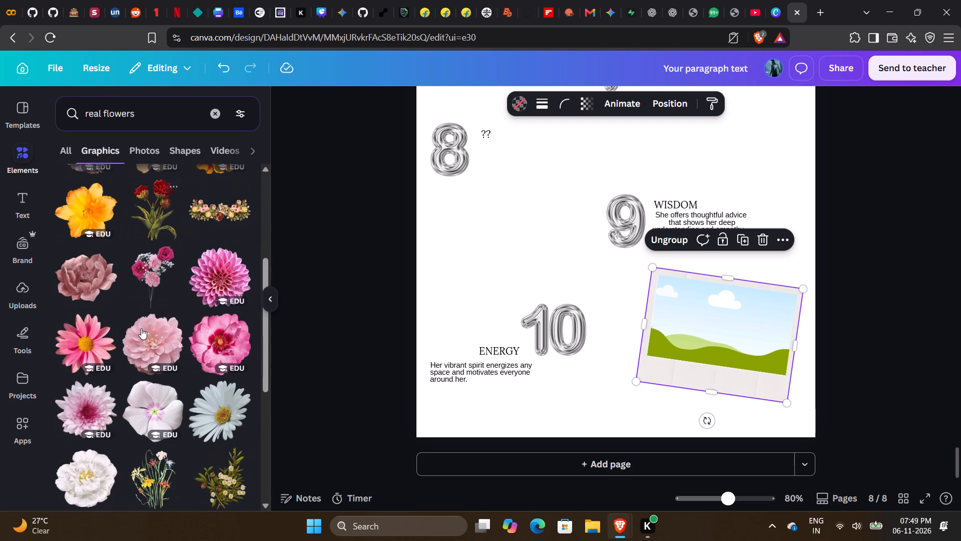
scroll(141, 329, "down", 1)
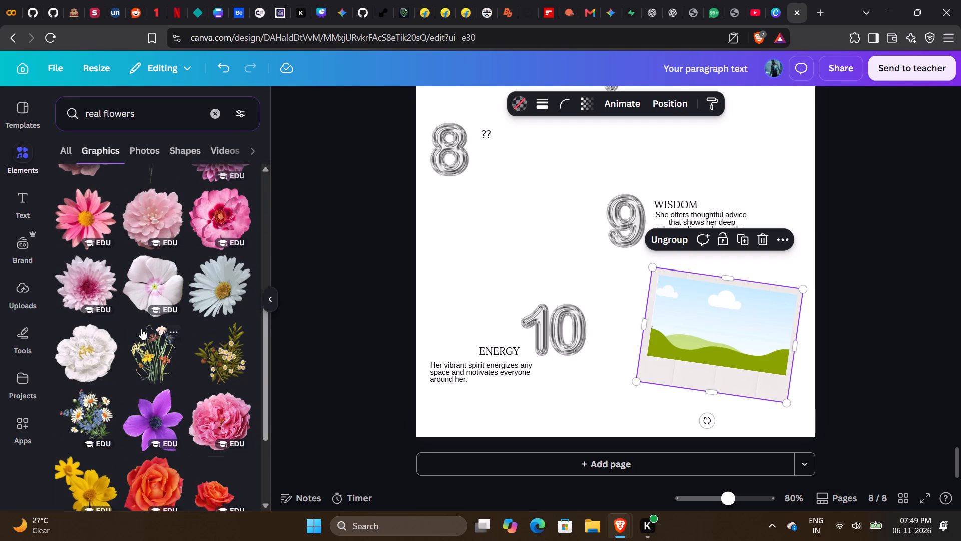
scroll(140, 331, "down", 2)
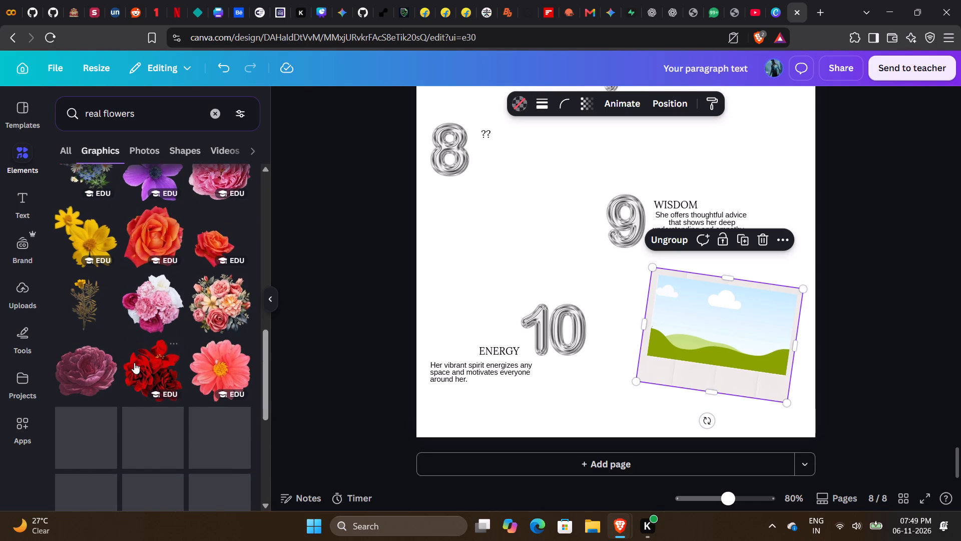
scroll(138, 376, "down", 3)
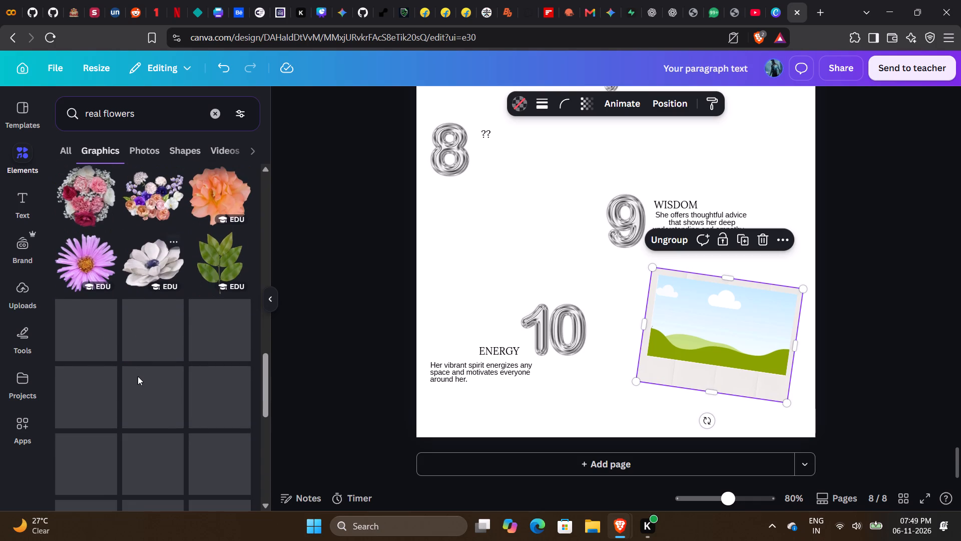
scroll(138, 376, "down", 2)
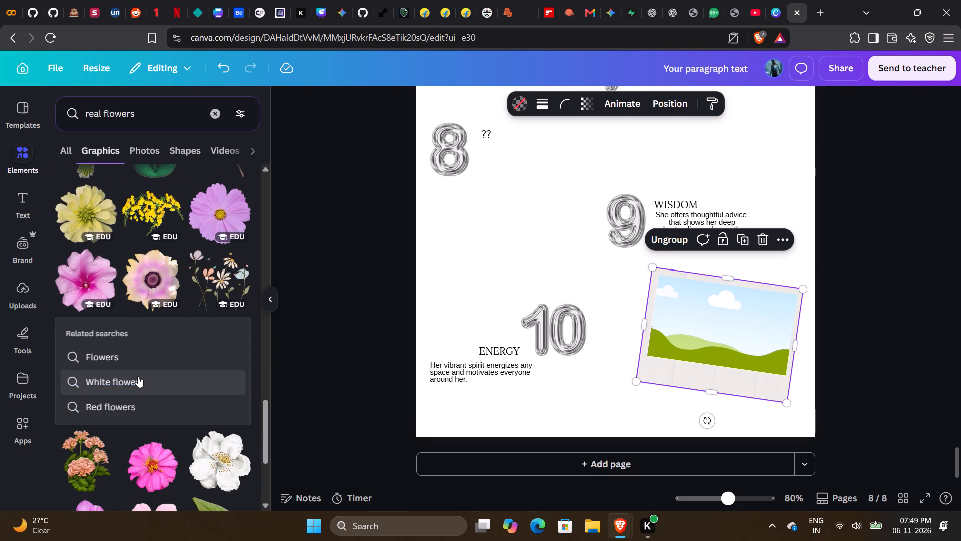
Browse the related graphics searches "White flowers" and "White rose" for a suitable flower.
left_click(135, 378)
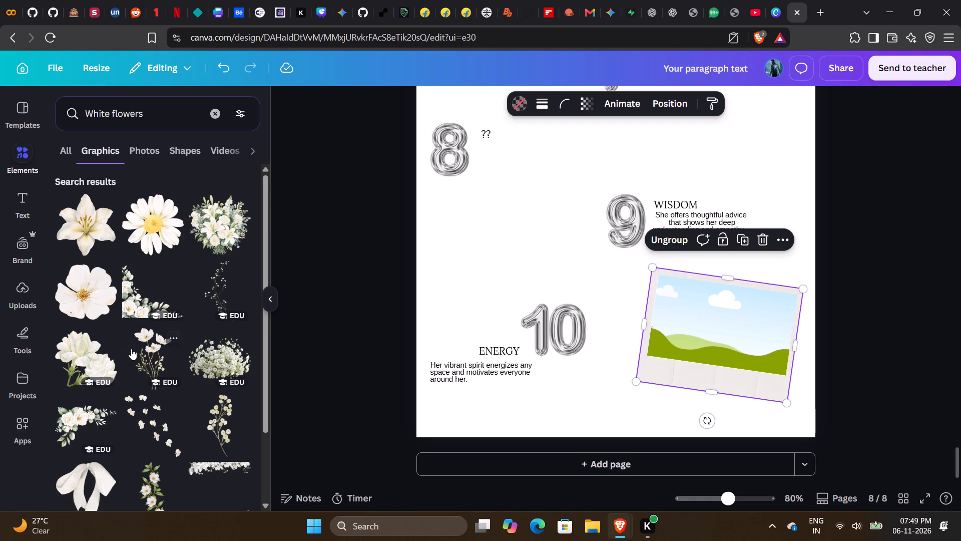
scroll(131, 349, "down", 3)
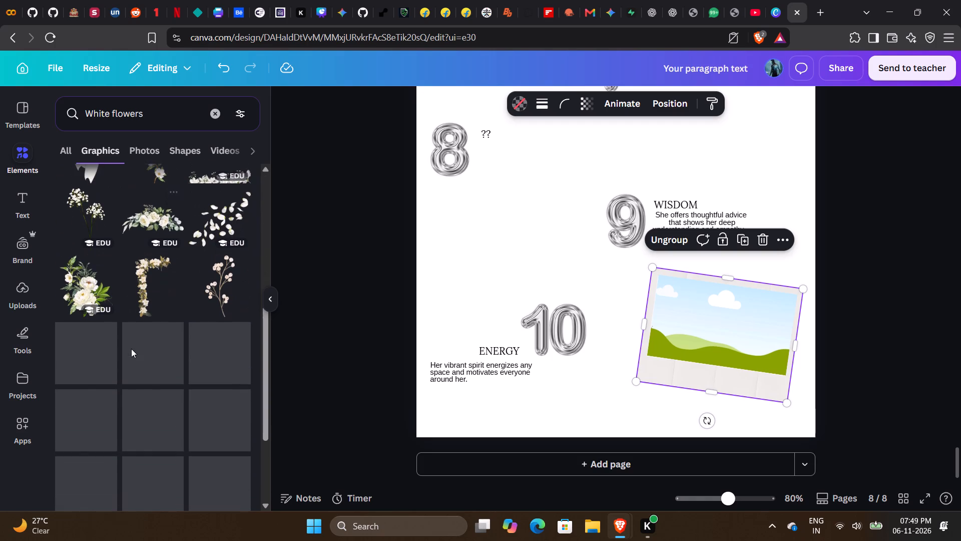
scroll(131, 349, "down", 2)
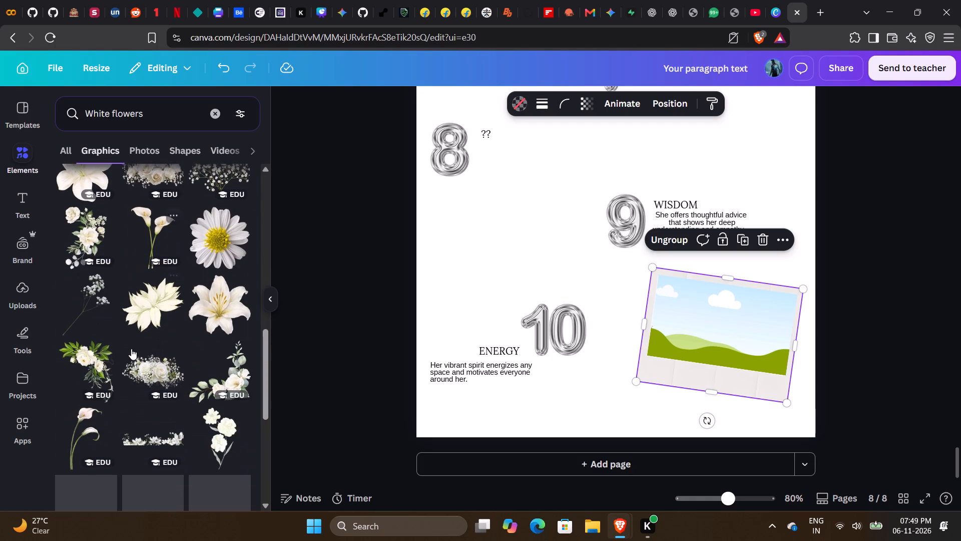
scroll(131, 349, "down", 2)
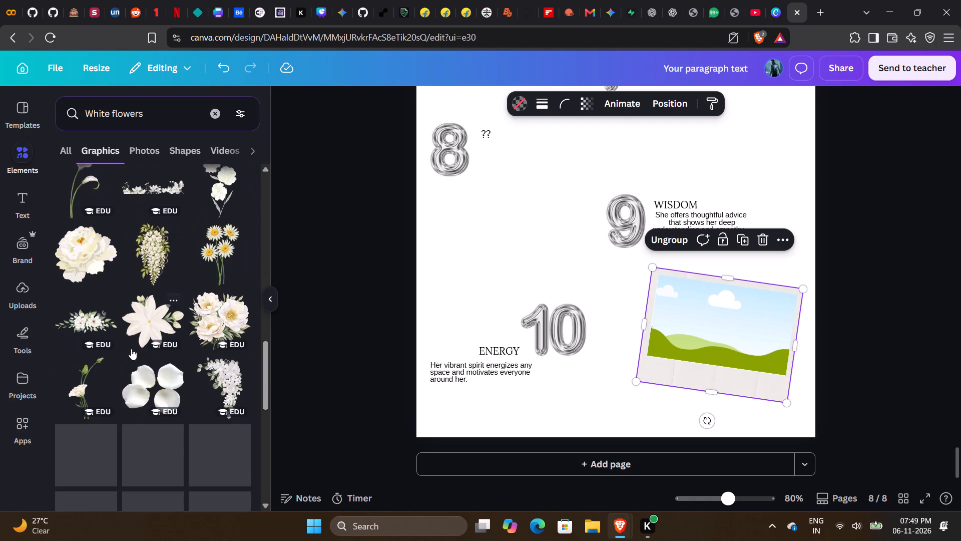
scroll(131, 349, "down", 2)
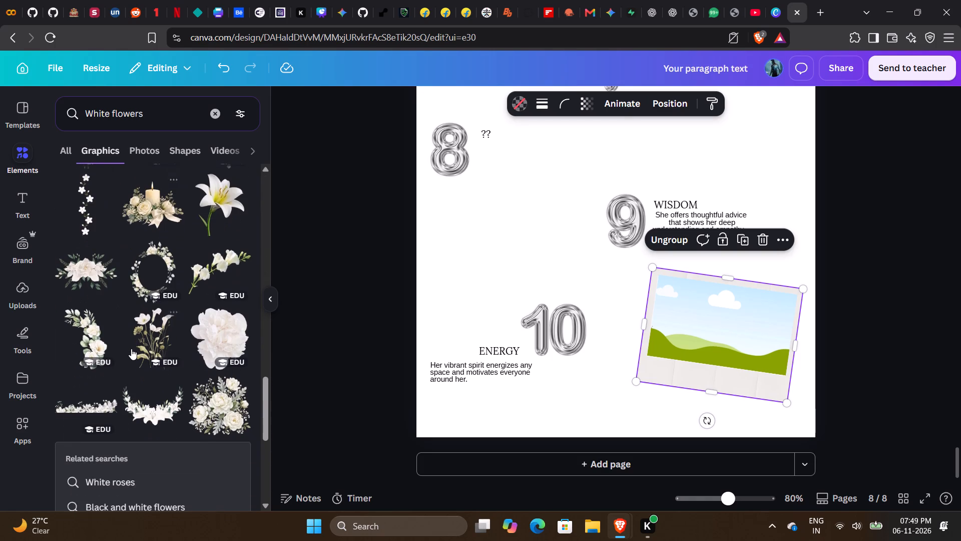
scroll(131, 349, "down", 1)
left_click(122, 405)
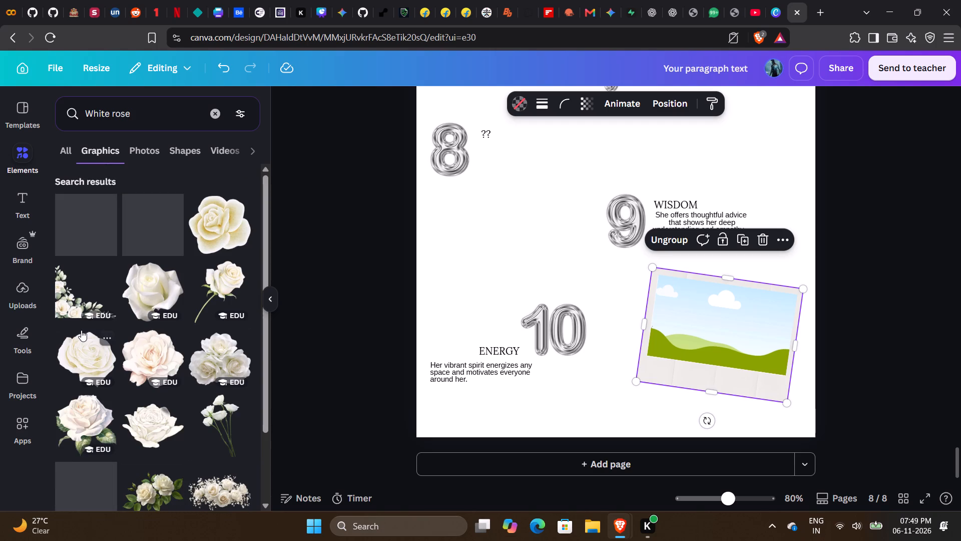
Search the graphics for "flower cutout aesthetic".
left_click_drag(141, 119, 72, 121)
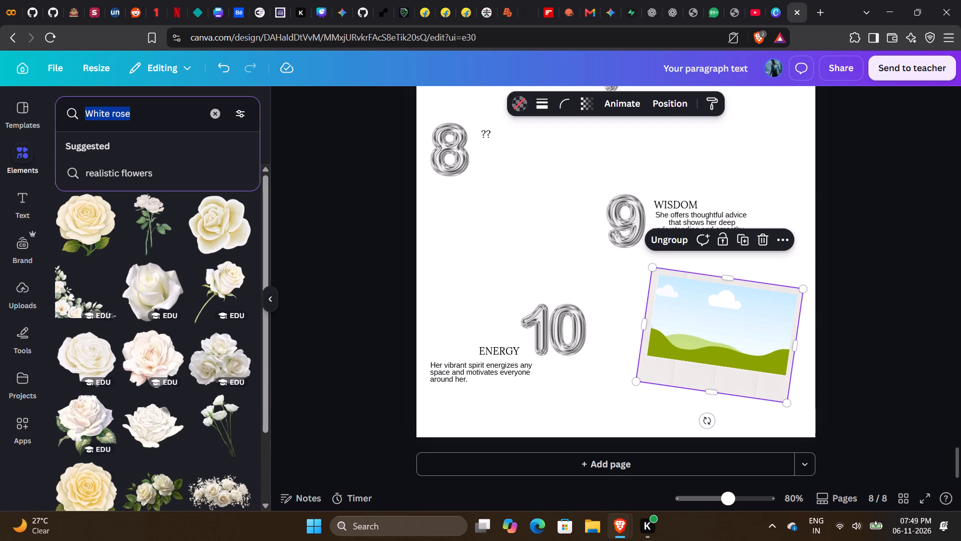
key("f")
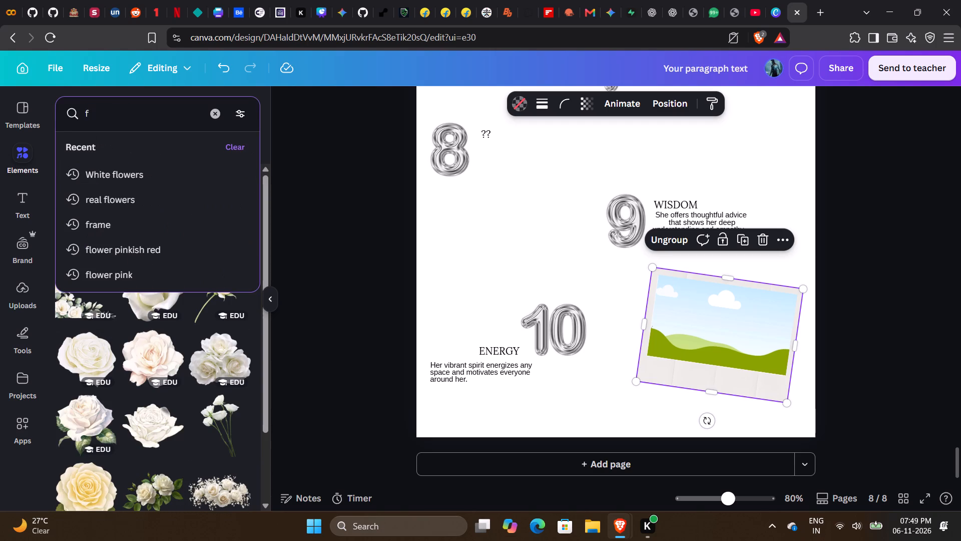
key("BackSpace")
type("lower cur")
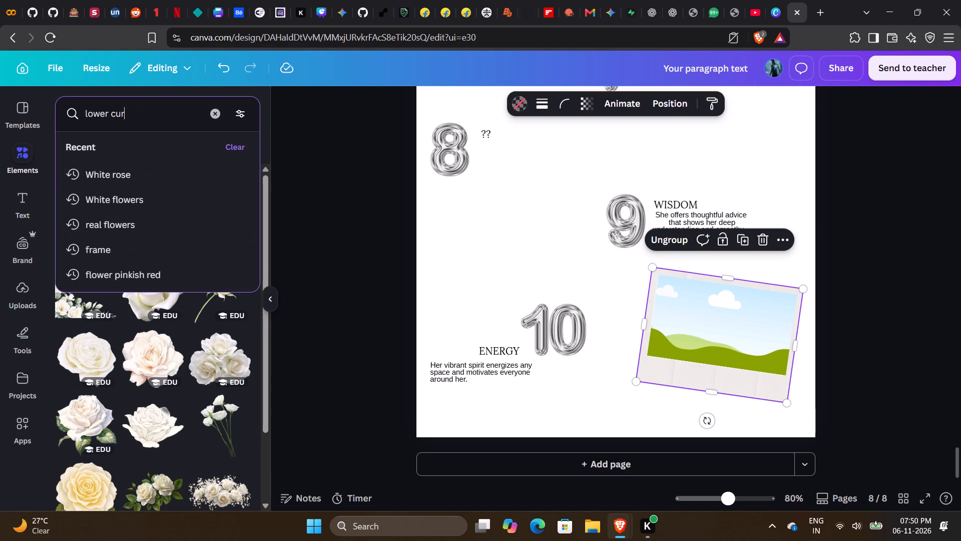
key("BackSpace")
type("to")
key("BackSpace")
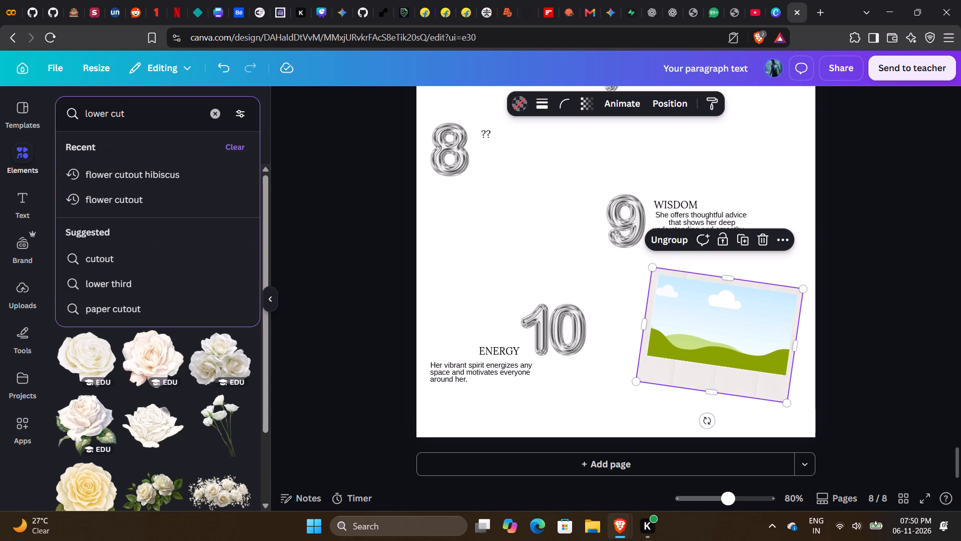
key("u")
key("BackSpace")
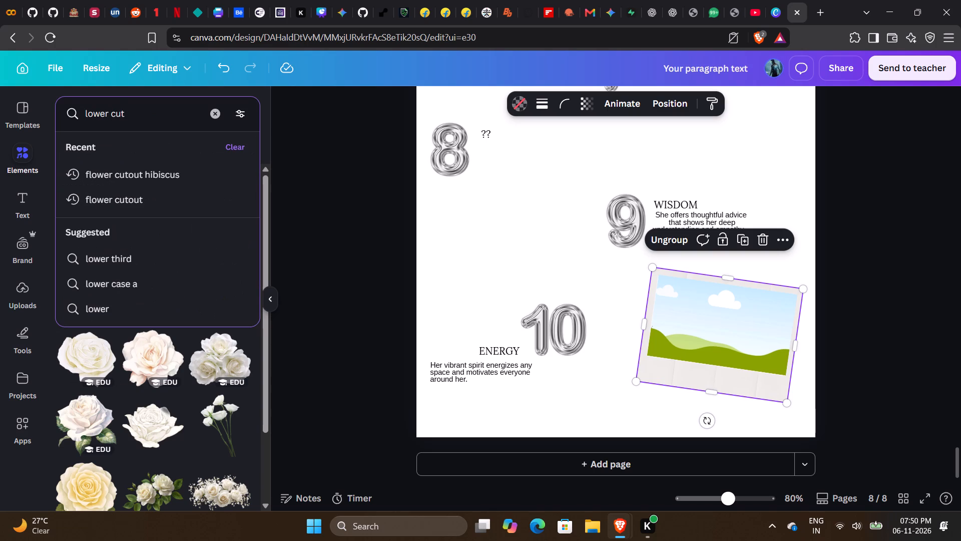
type("out aet")
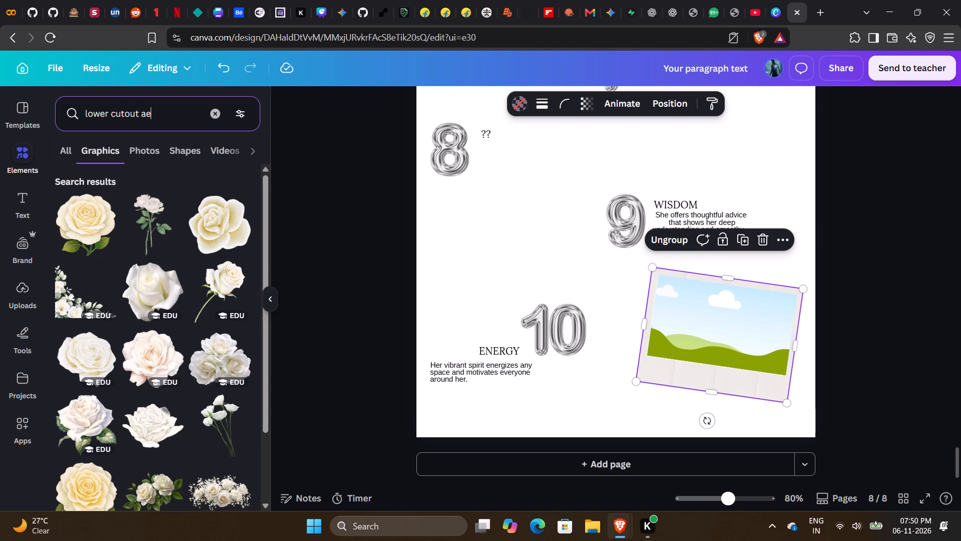
key("BackSpace")
type("sthet")
type("ic")
key("Return")
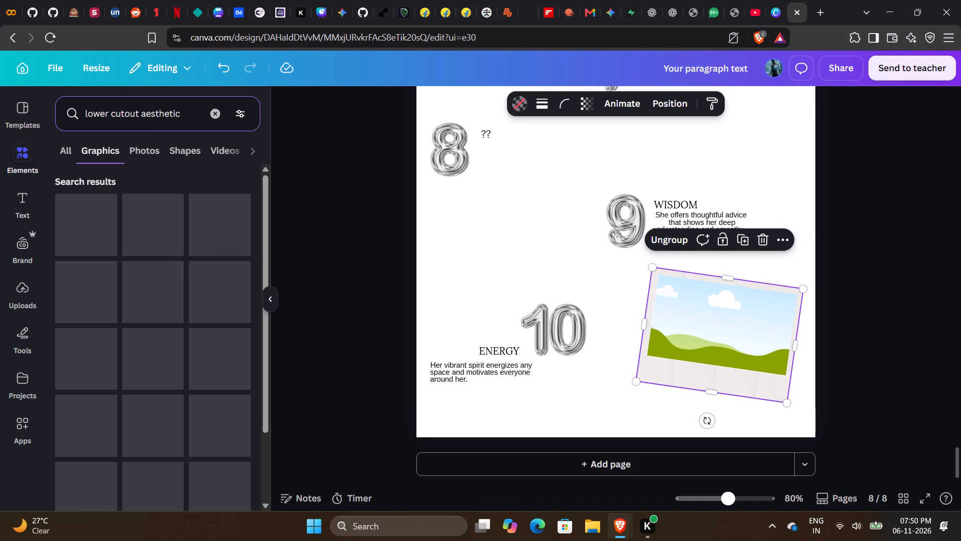
left_click(89, 111)
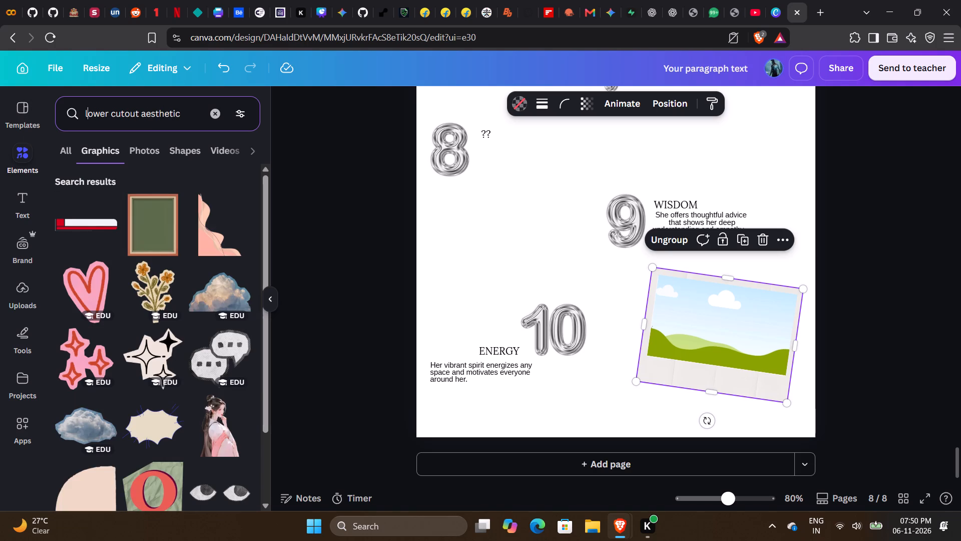
key("Left")
key("f")
key("Return")
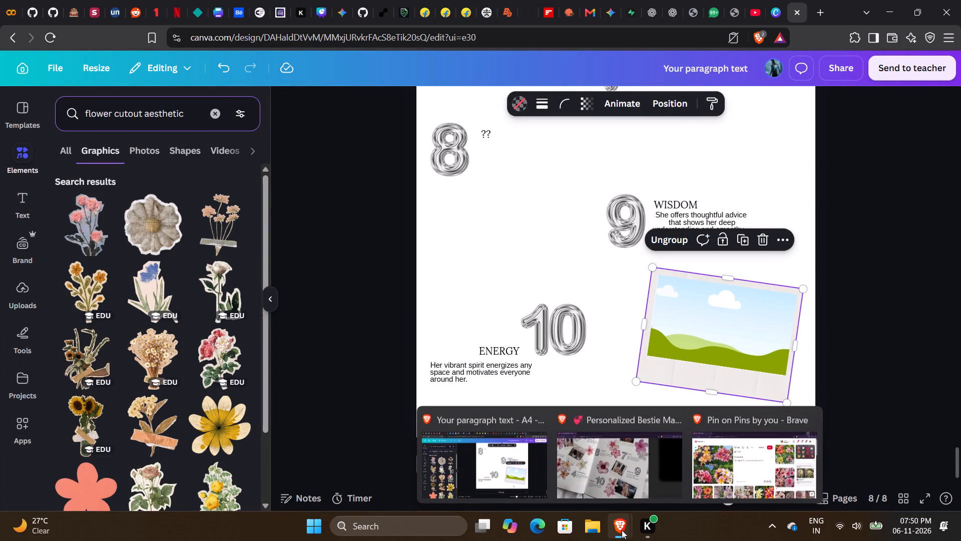
Switch to the Pinterest window and look through the inbox, notifications and engagement page.
left_click(724, 458)
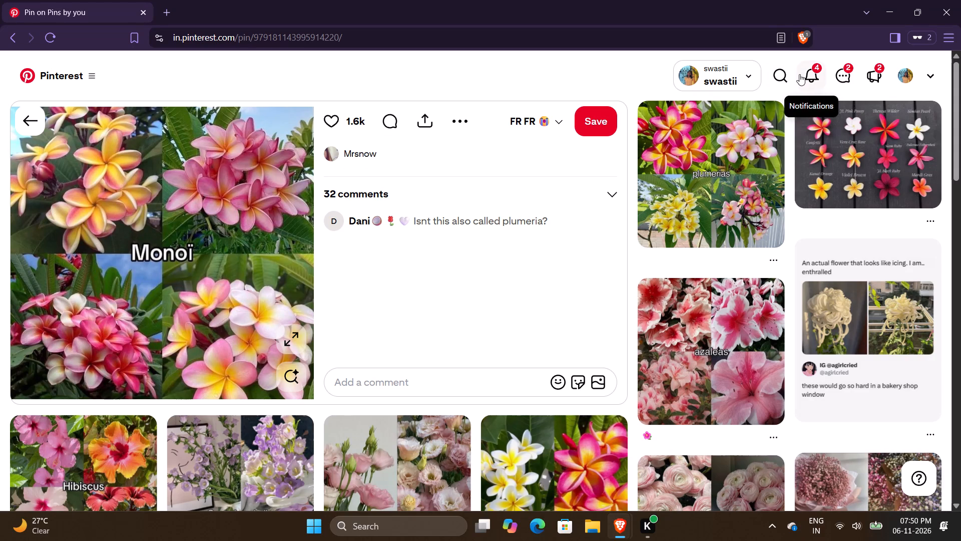
left_click(784, 74)
left_click(825, 81)
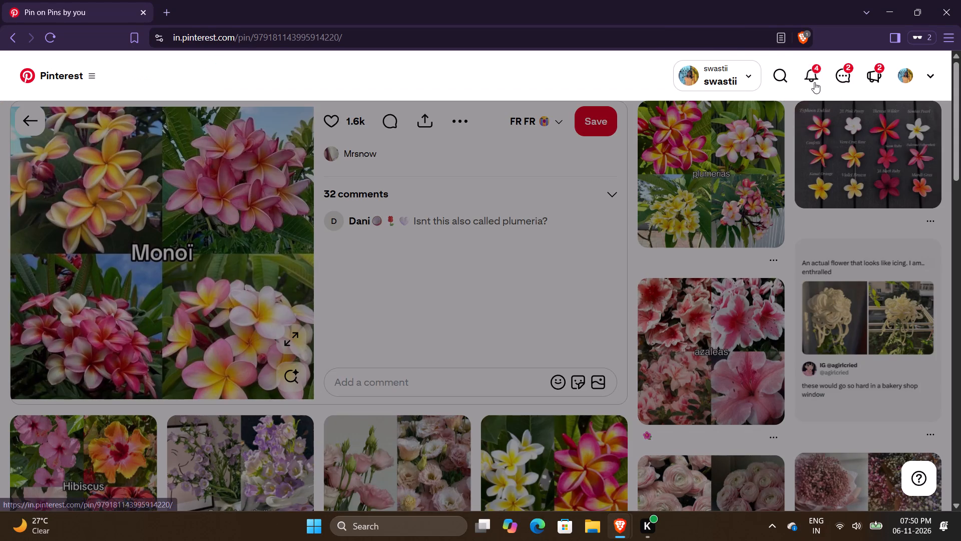
left_click(848, 75)
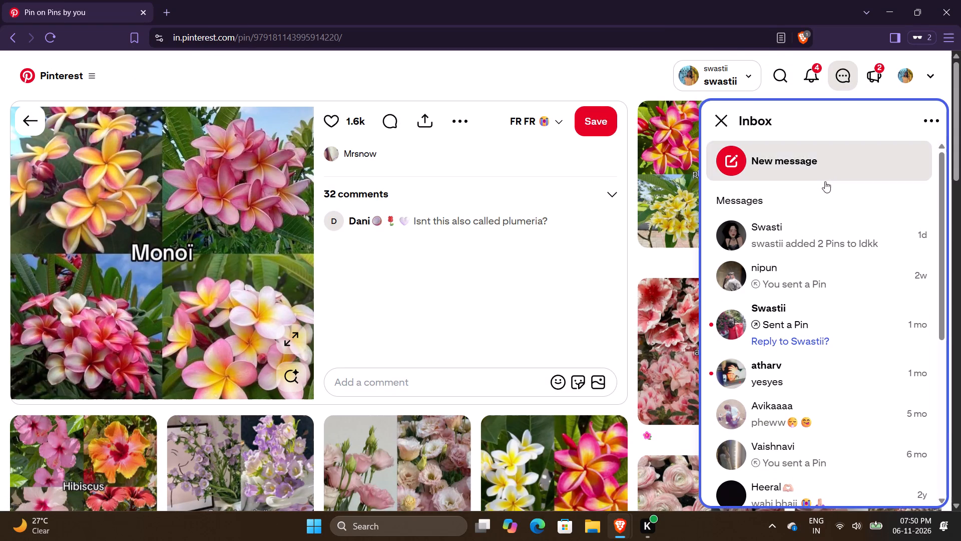
left_click(811, 76)
left_click(811, 77)
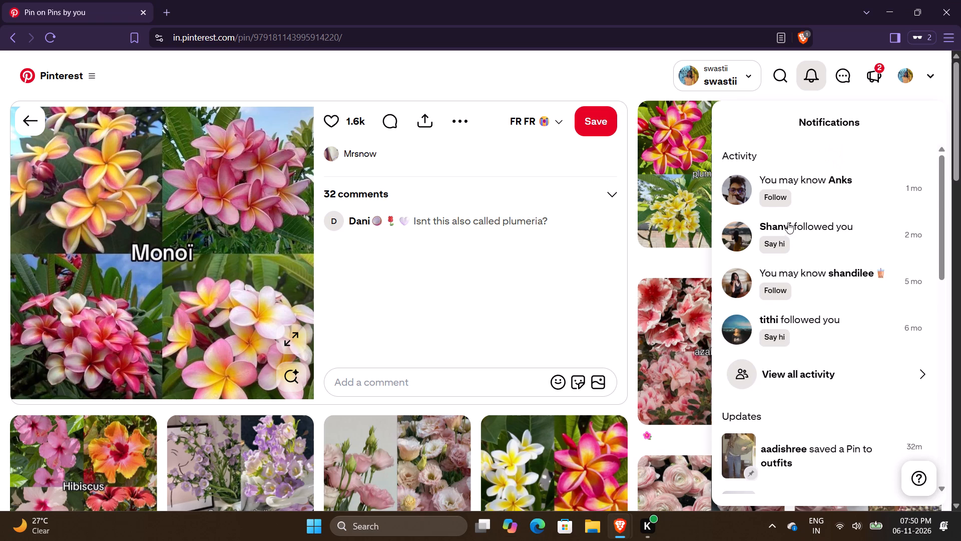
scroll(854, 241, "down", 1)
scroll(854, 241, "up", 2)
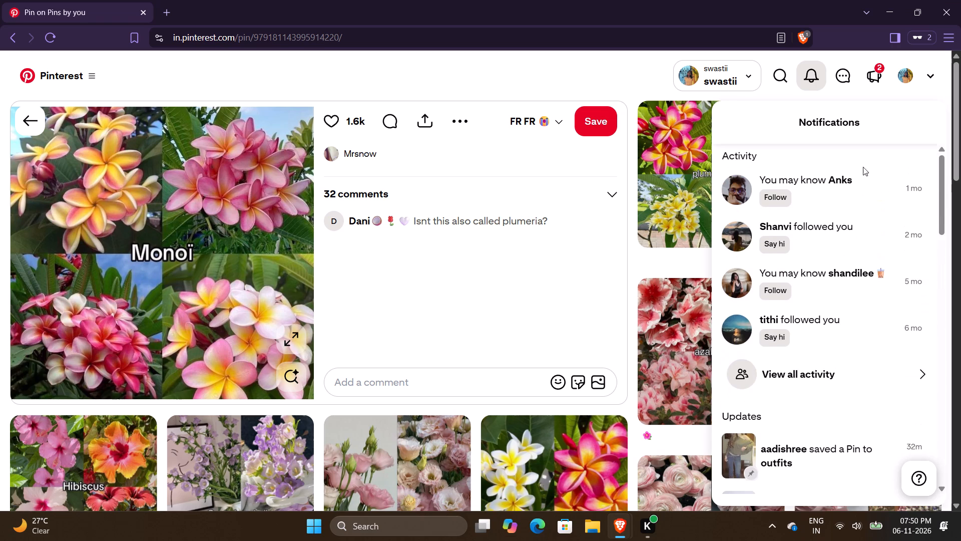
scroll(857, 185, "down", 2)
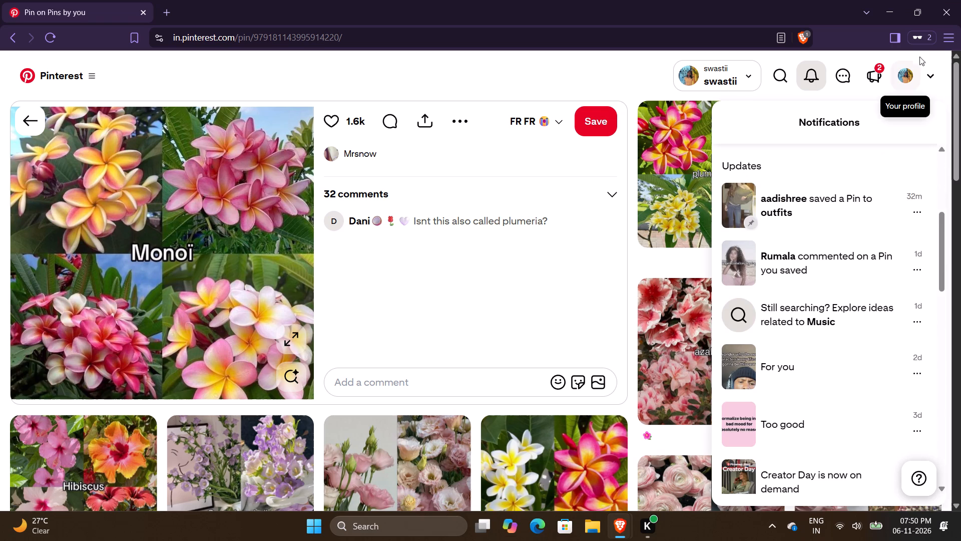
left_click(883, 80)
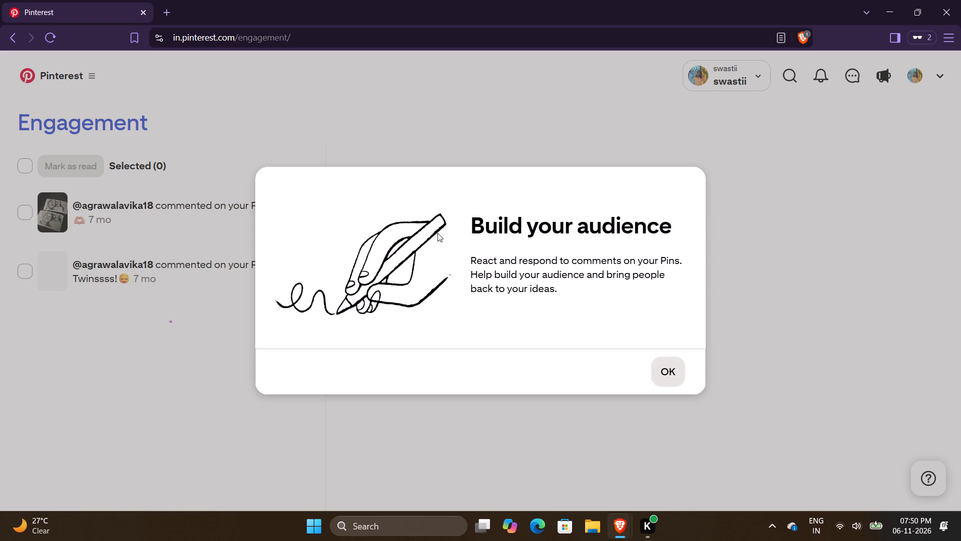
left_click(668, 372)
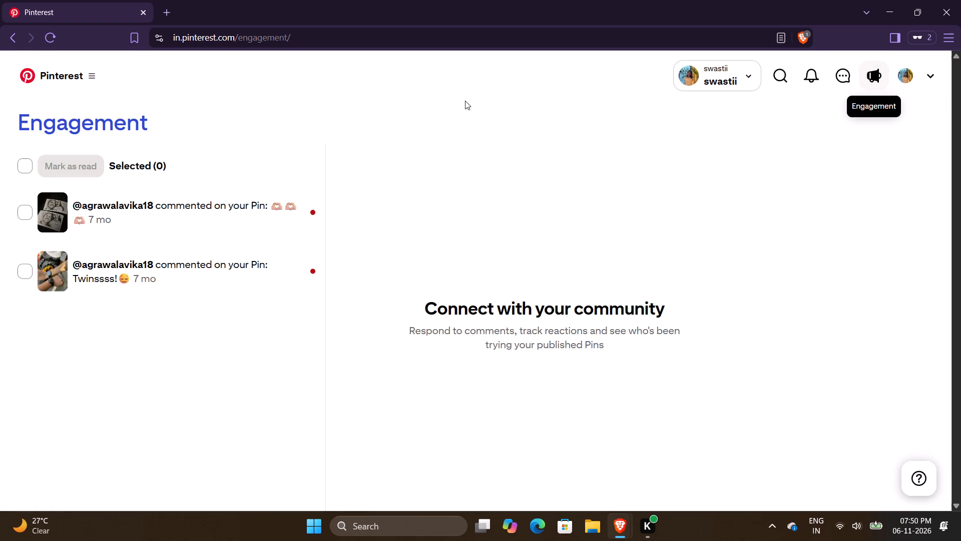
left_click(4, 35)
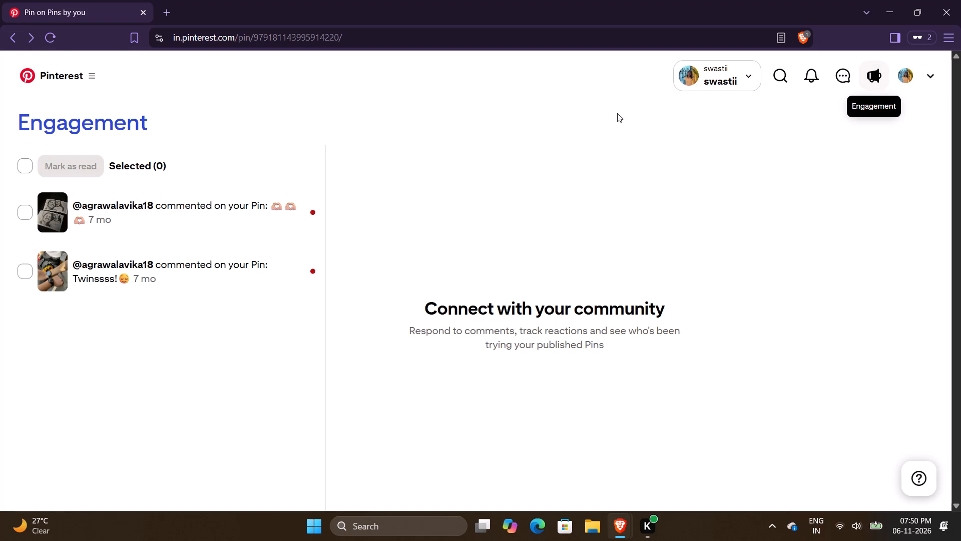
Open a followed account from the own profile's following list and browse its saved and created Pins.
left_click(905, 80)
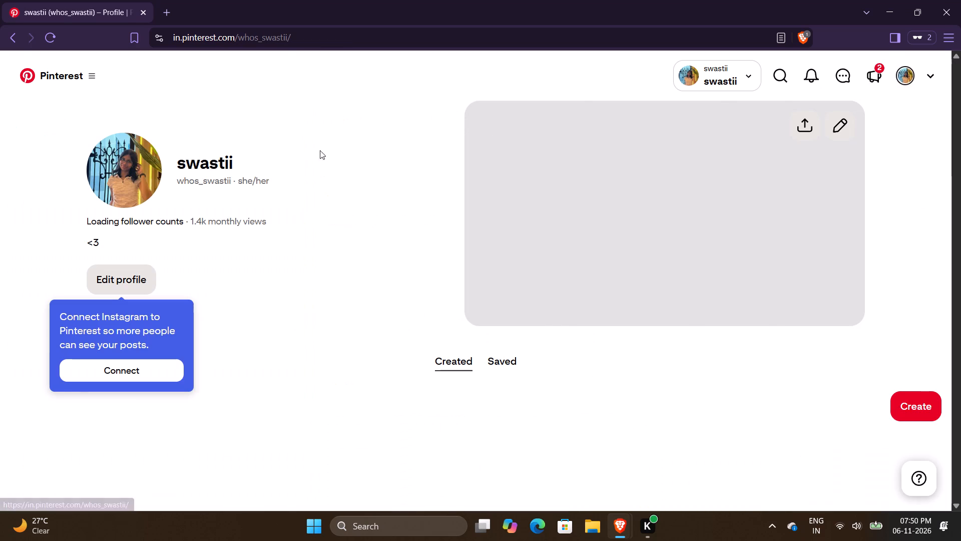
left_click(151, 224)
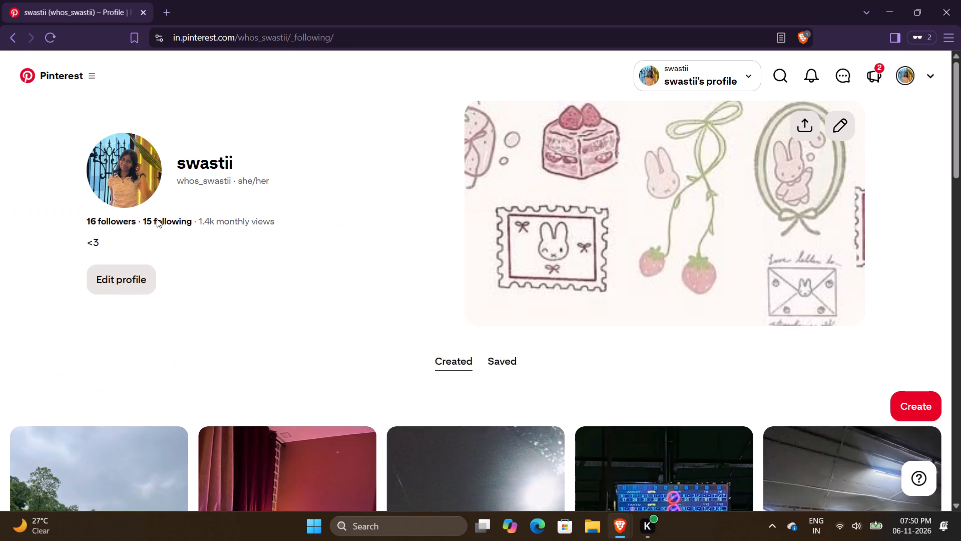
left_click(372, 269)
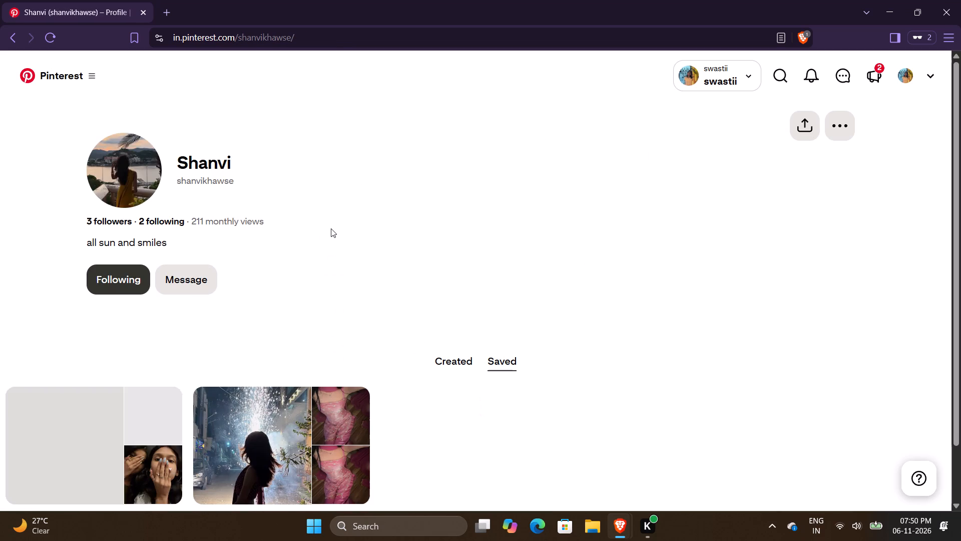
scroll(331, 228, "down", 2)
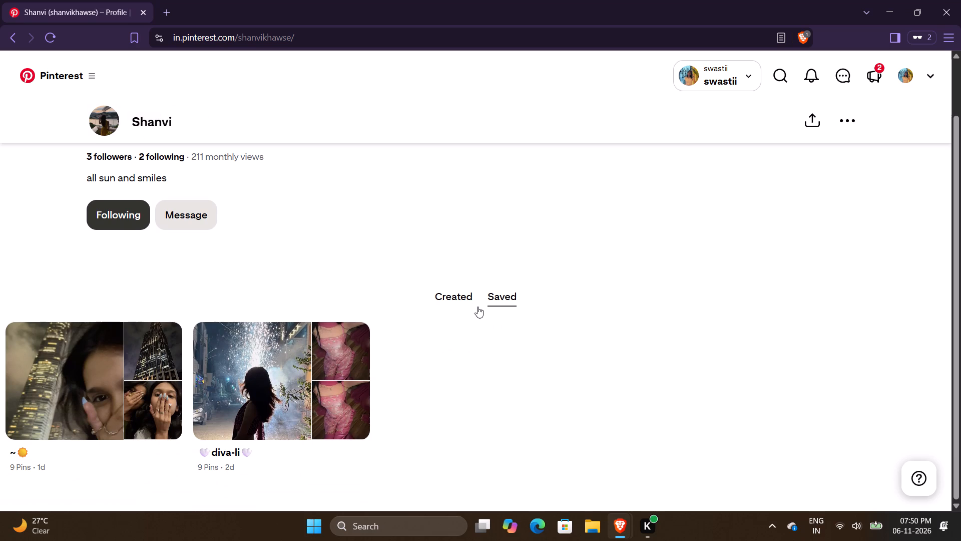
left_click(469, 302)
scroll(365, 264, "down", 1)
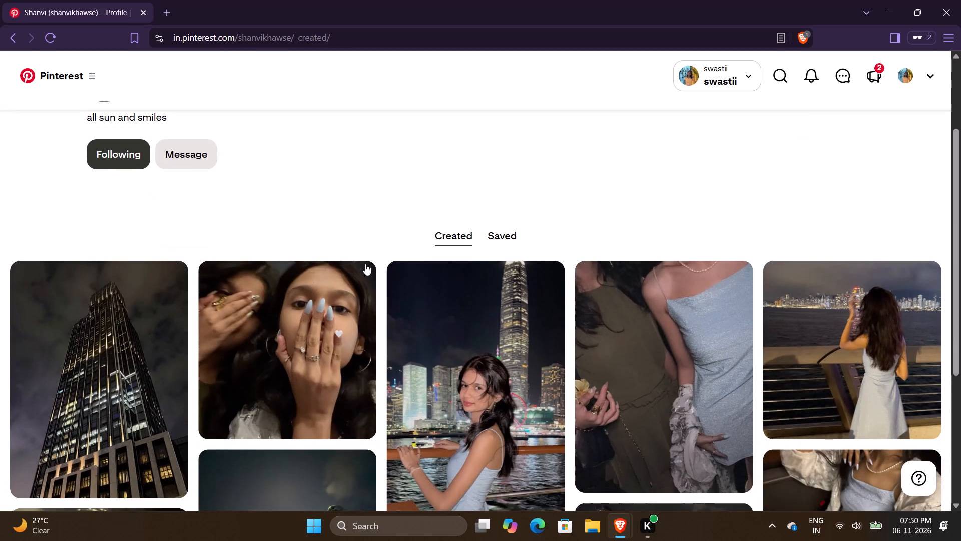
scroll(365, 264, "down", 2)
scroll(365, 264, "up", 3)
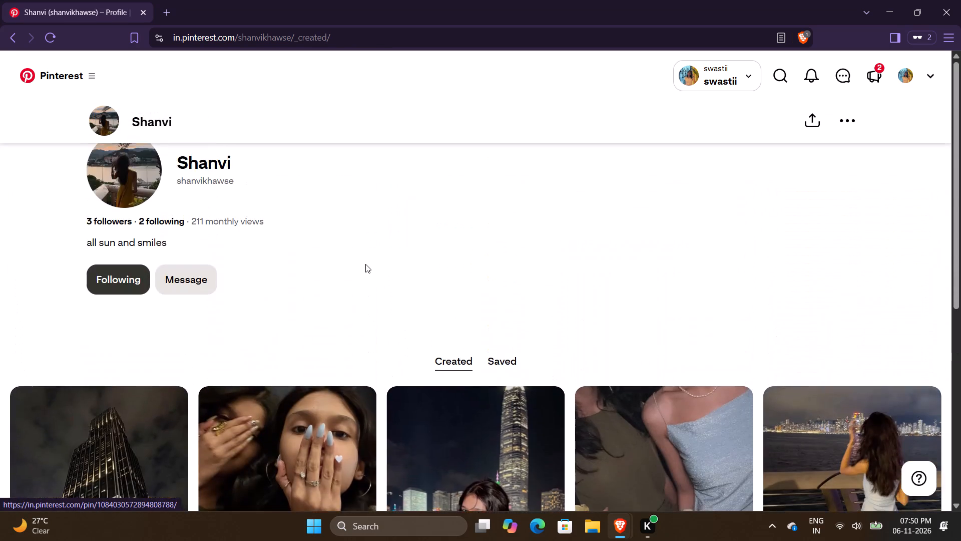
left_click(5, 41)
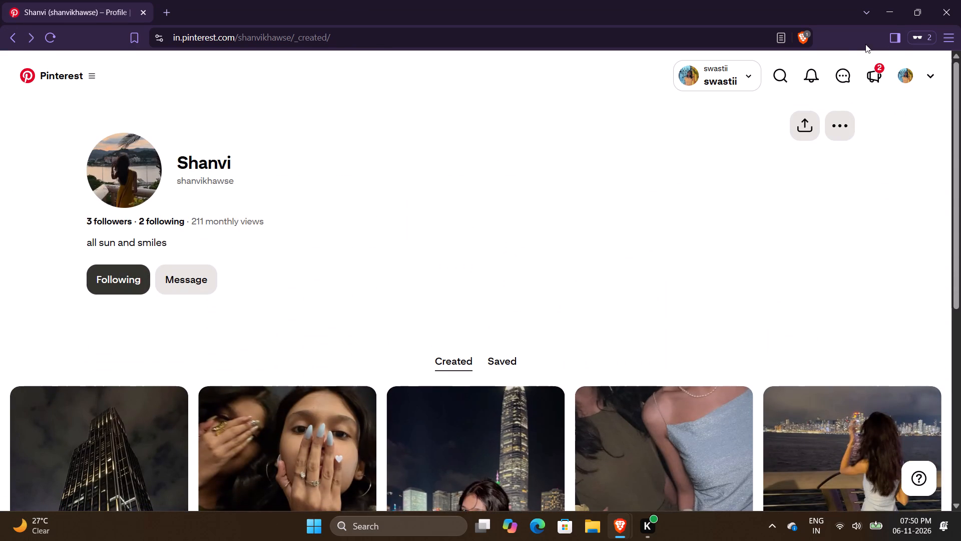
Search Pinterest for "canva stickers keywords".
left_click(770, 75)
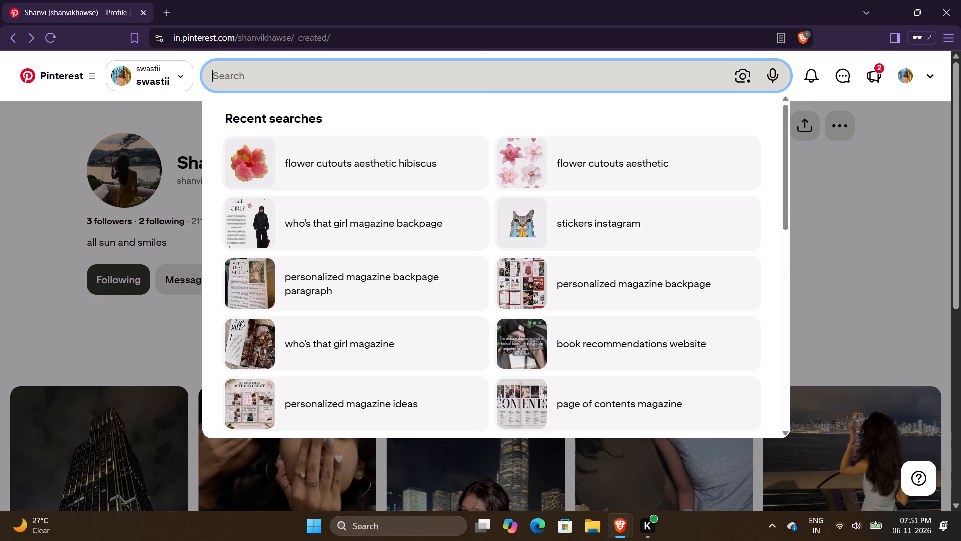
type("canav")
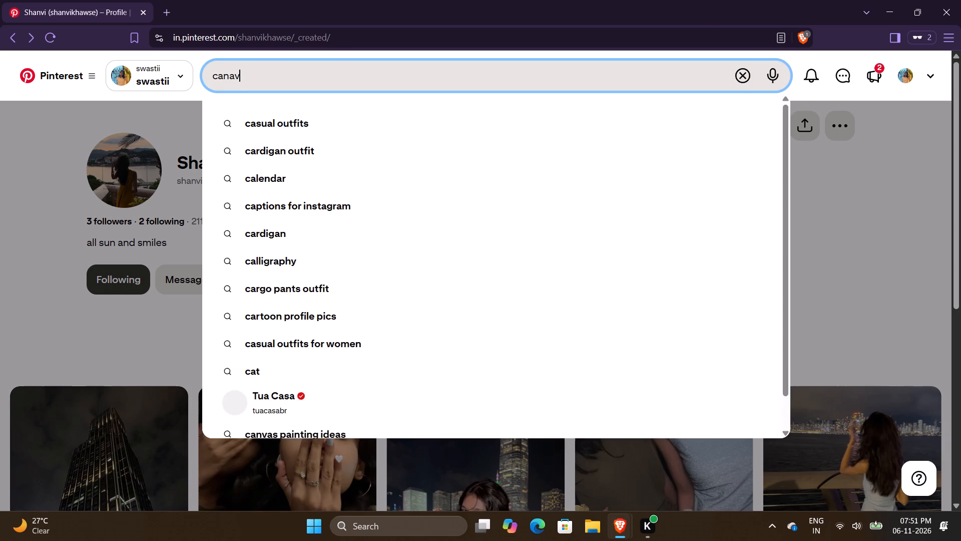
key("BackSpace")
key("BackSpace")
type("va st")
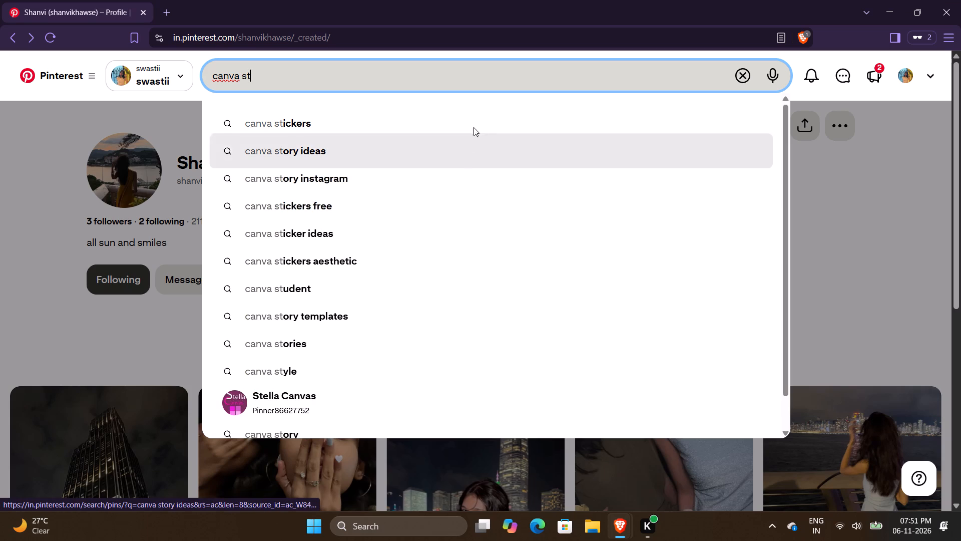
type("ickers")
key("space")
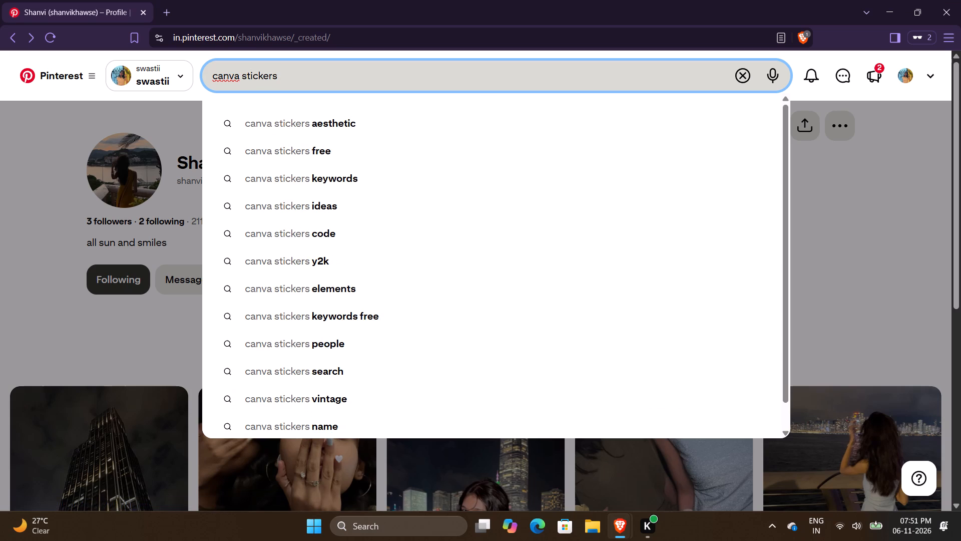
left_click(312, 185)
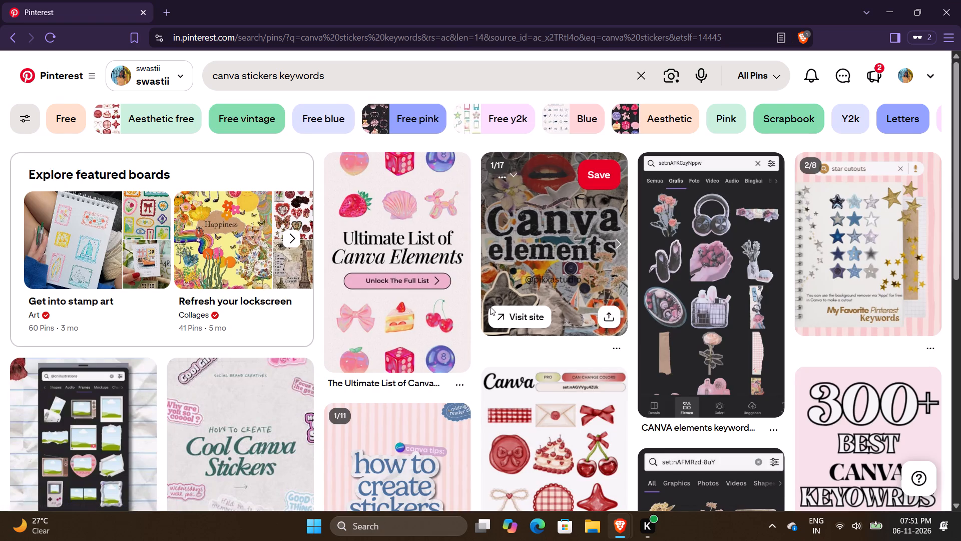
Look at the Pin "The Ultimate List of Canva Elements Keywords" and return to the search results.
left_click(408, 294)
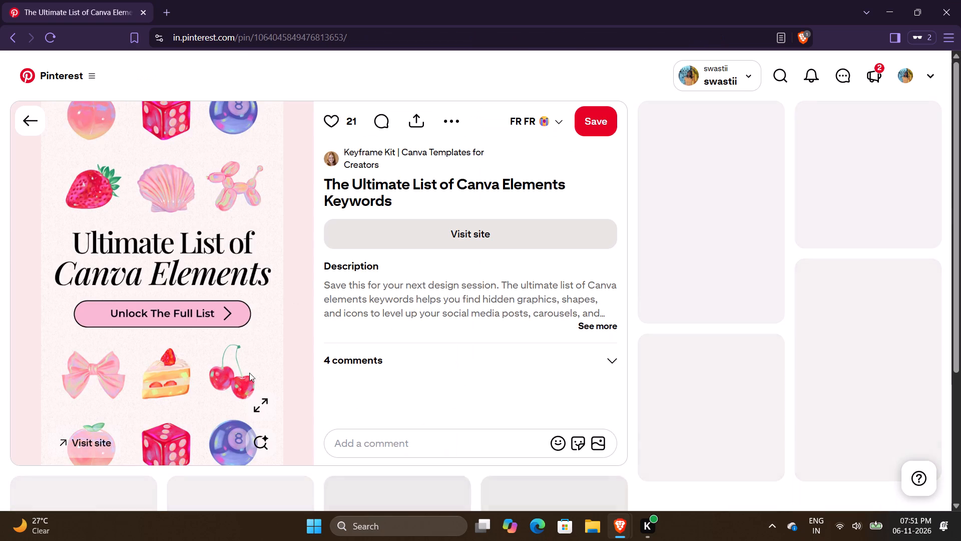
left_click_drag(234, 326, 134, 319)
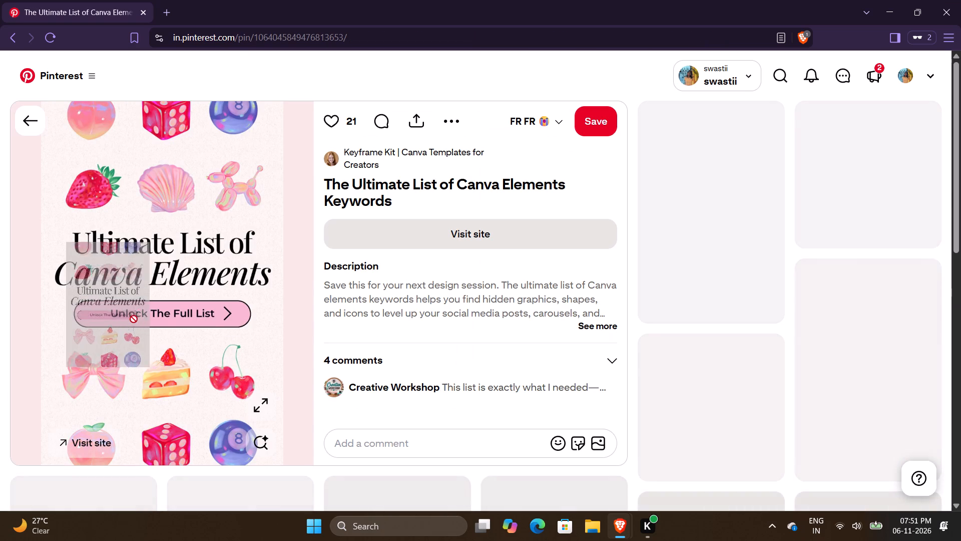
left_click_drag(134, 319, 134, 319)
left_click(30, 123)
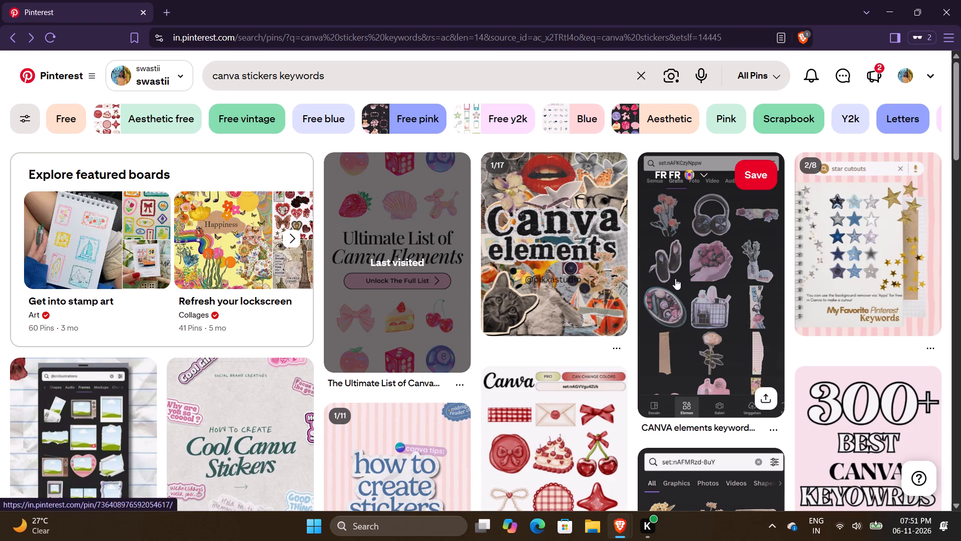
Look through the image slides of the PIKXA STUDIO "Canva elements" Pin for element codes, and return to the results.
left_click(573, 262)
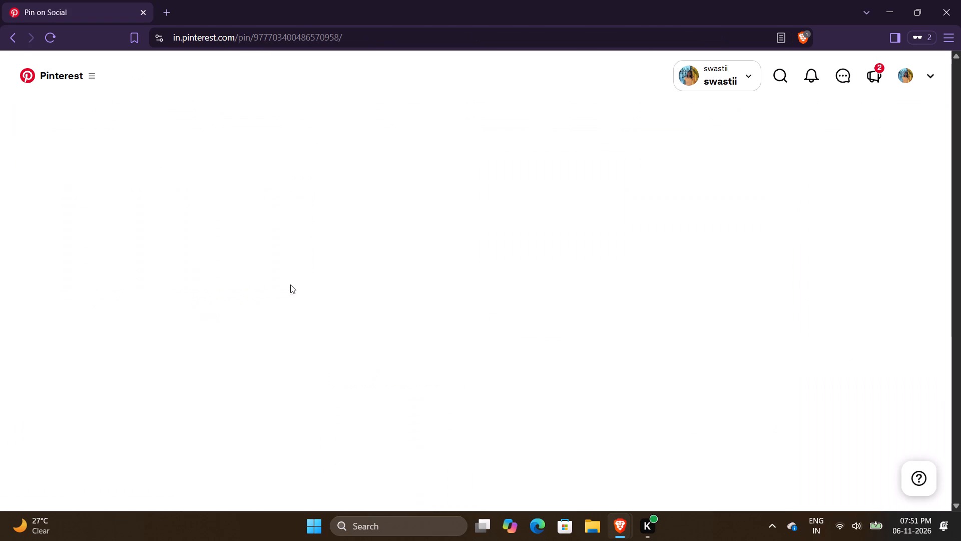
left_click(284, 287)
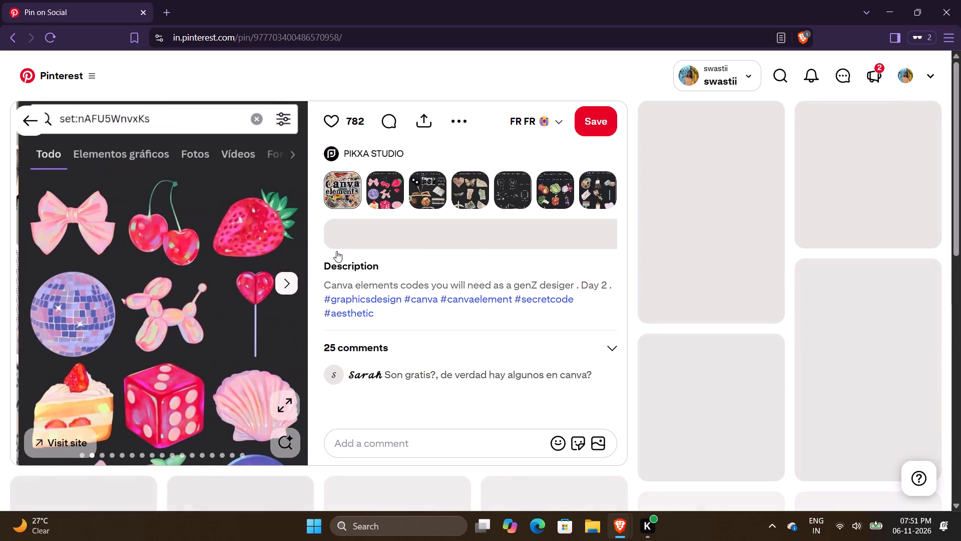
left_click(281, 281)
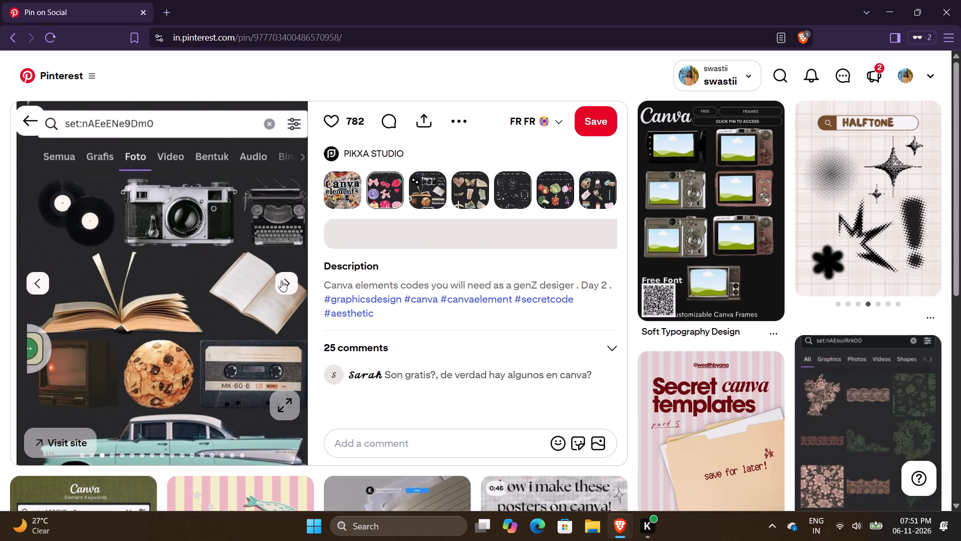
left_click(281, 281)
left_click(281, 281)
left_click(281, 281)
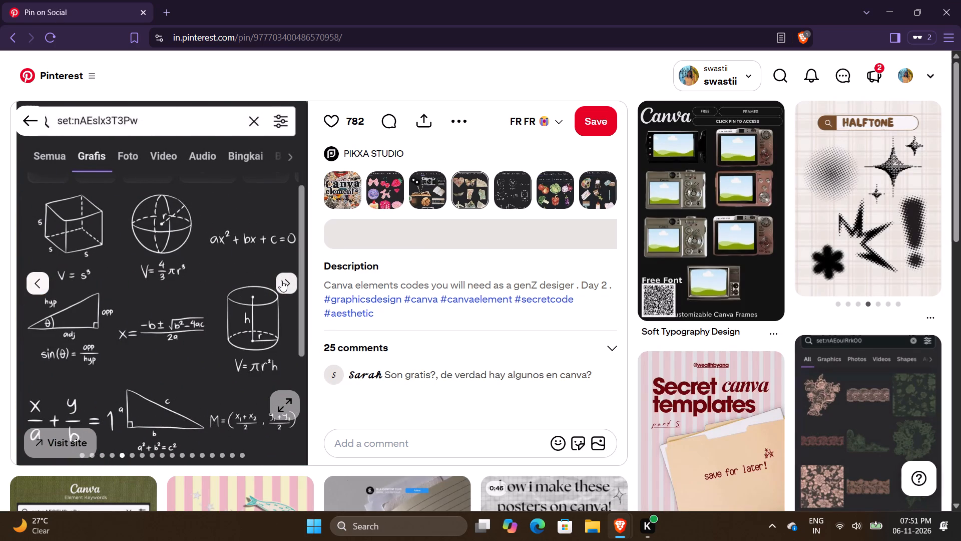
left_click(281, 281)
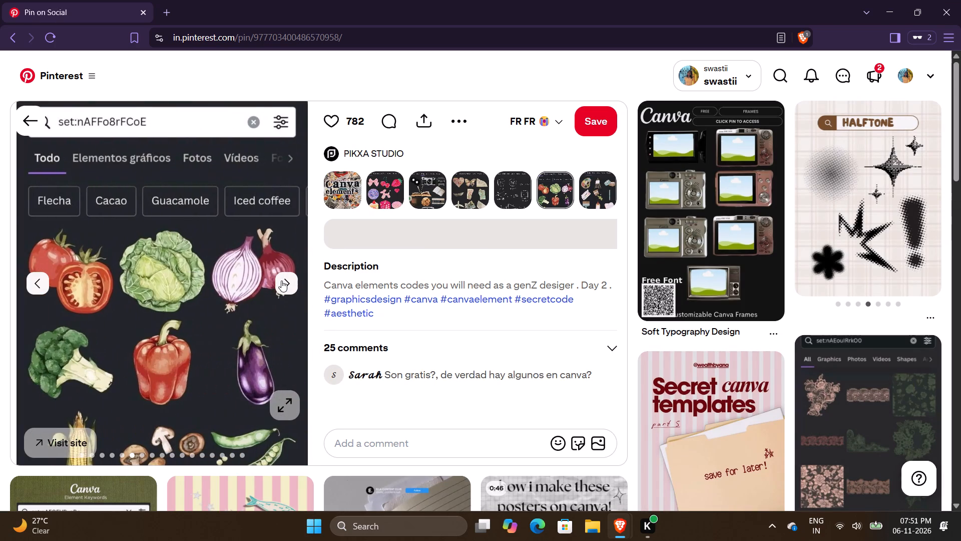
left_click(281, 281)
left_click(281, 281)
left_click(281, 281)
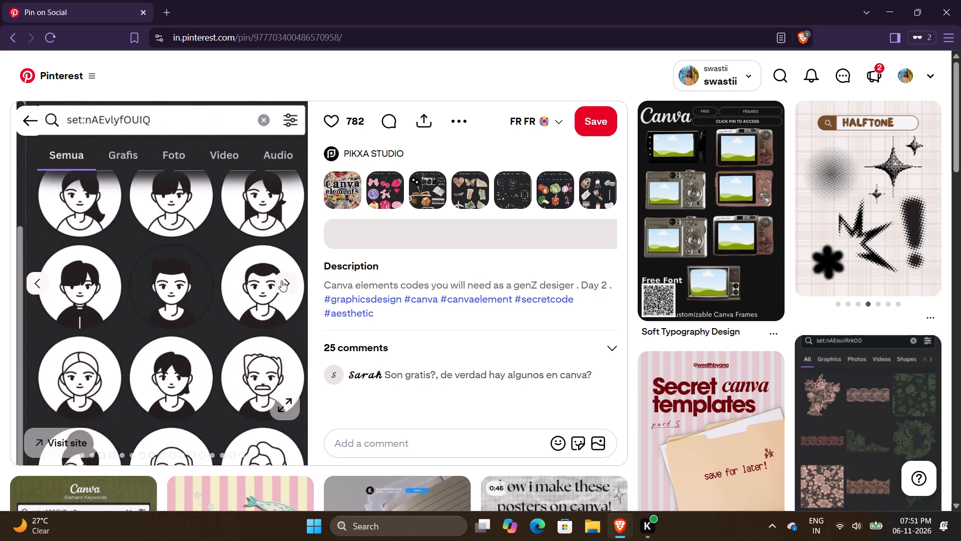
left_click(281, 281)
left_click(281, 281)
left_click(281, 281)
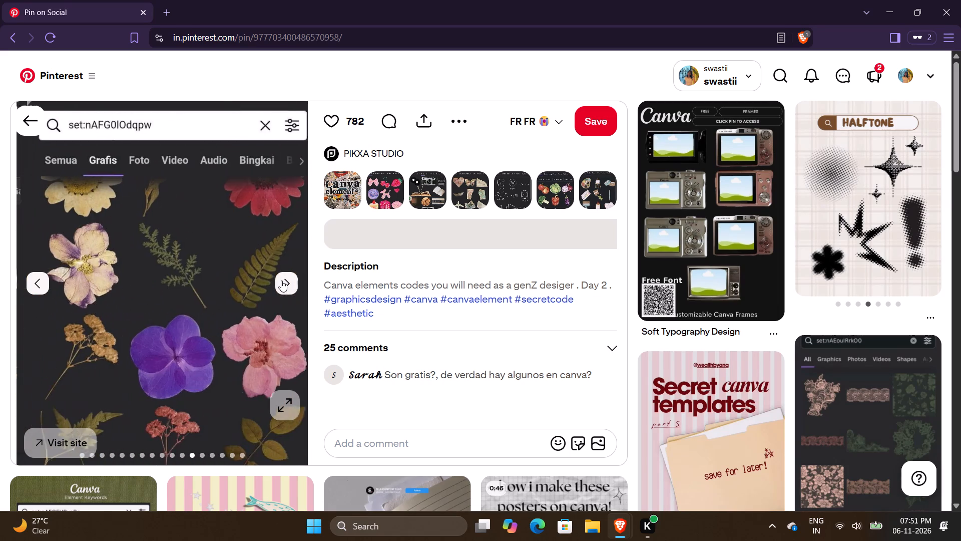
left_click(281, 281)
left_click(281, 281)
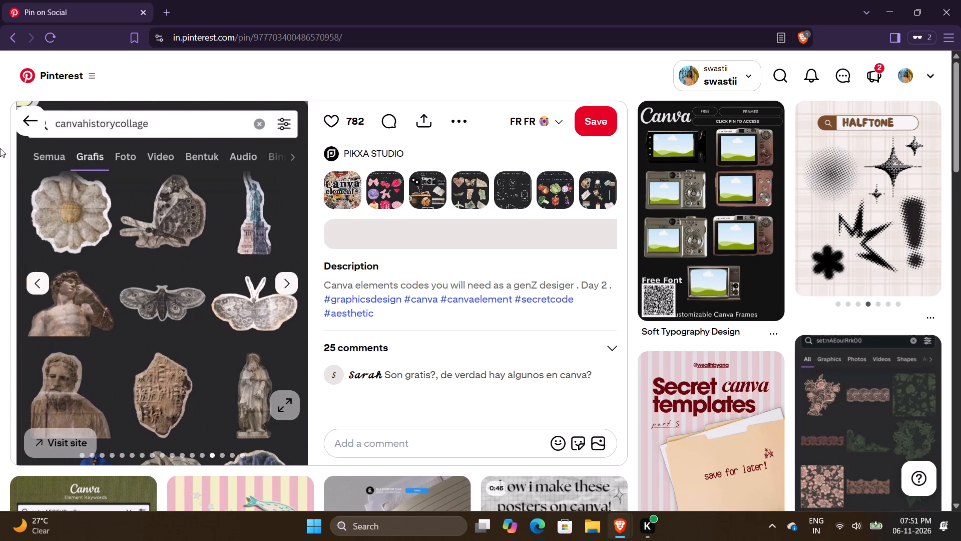
left_click(32, 121)
View the first slides of the "How to create Cool Canva Stickers" Pin and return to the results.
scroll(330, 324, "down", 1)
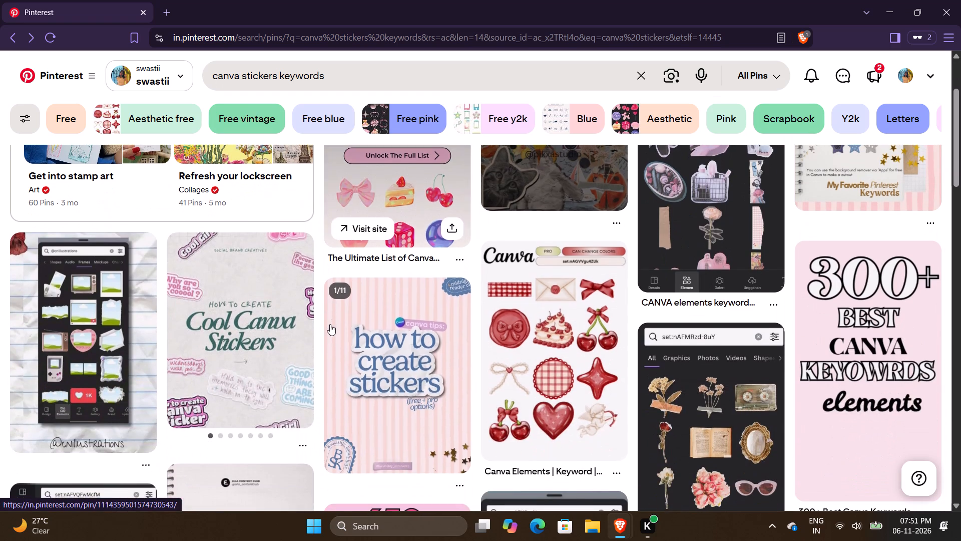
left_click(285, 346)
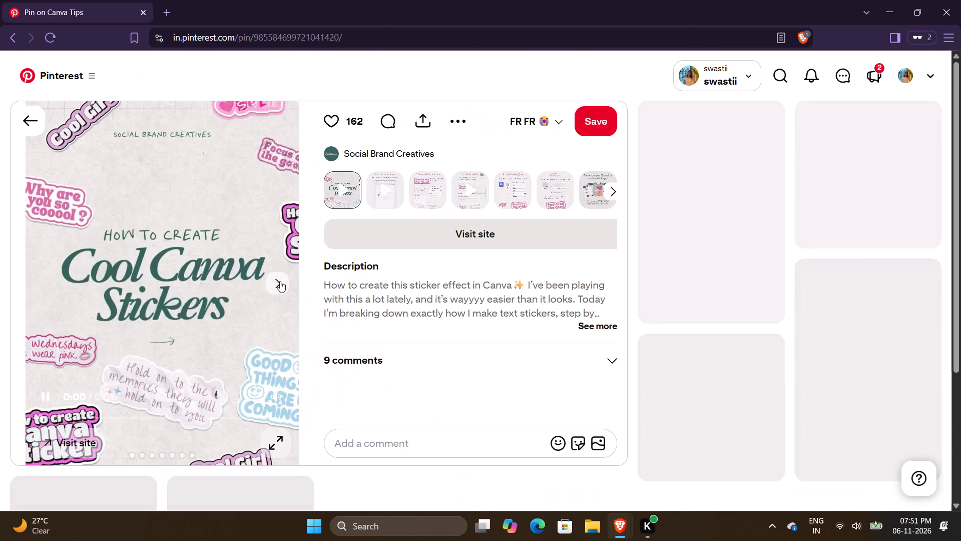
left_click(280, 281)
left_click(280, 281)
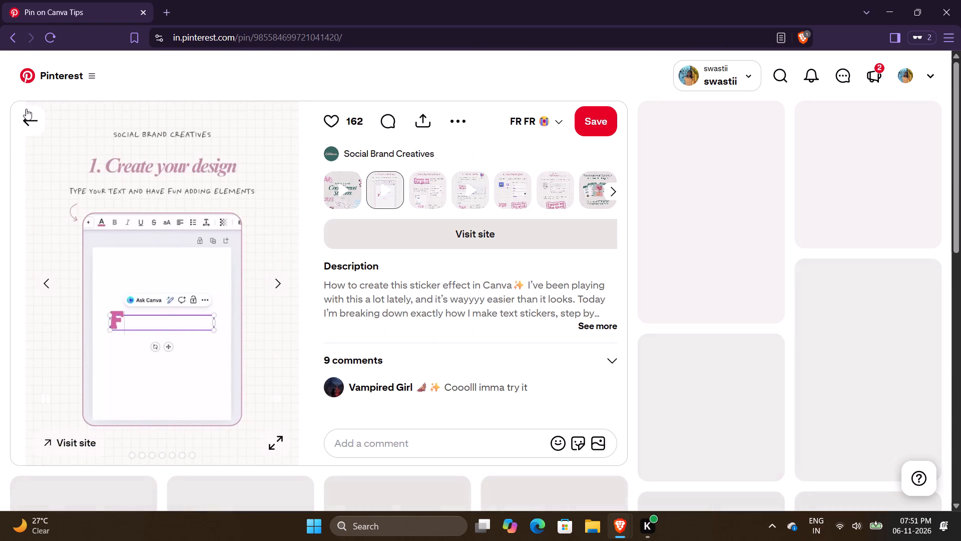
left_click(26, 109)
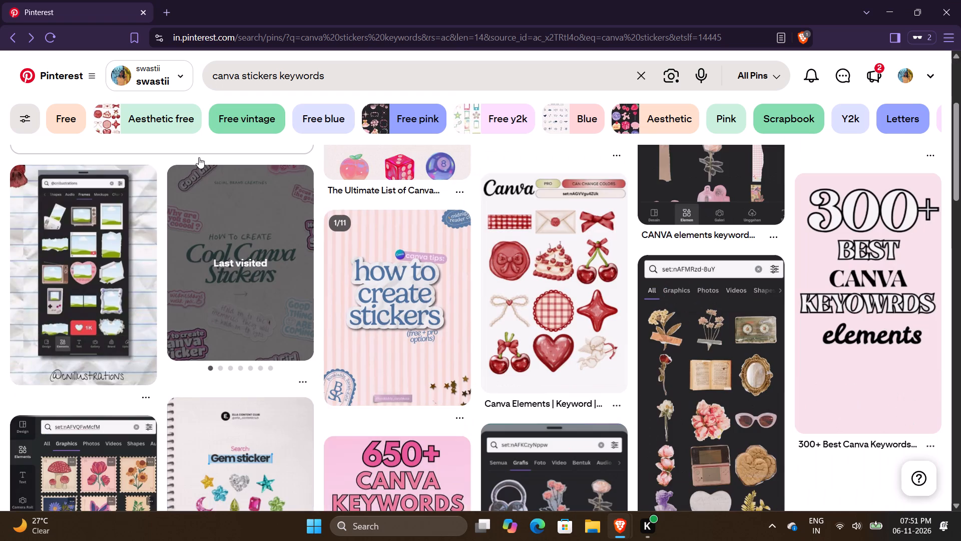
Browse the "canva stickers keywords" results for Pins with suitable element set codes.
scroll(476, 310, "down", 1)
scroll(476, 310, "up", 1)
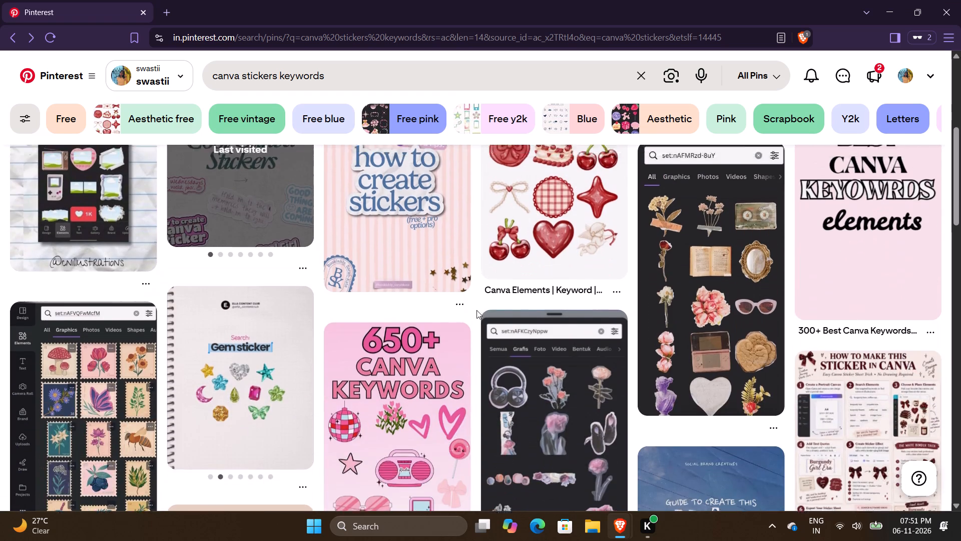
scroll(282, 287, "up", 1)
scroll(216, 342, "down", 2)
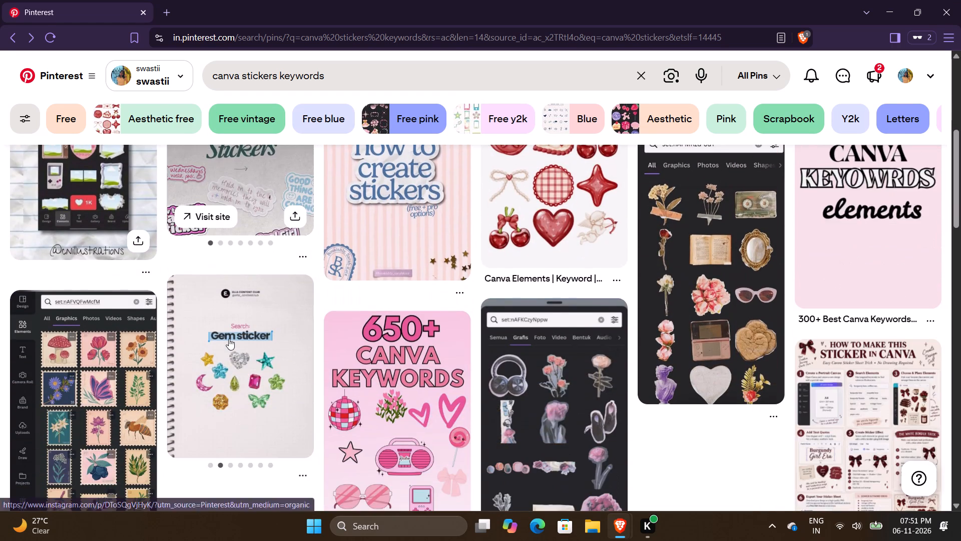
scroll(229, 339, "down", 1)
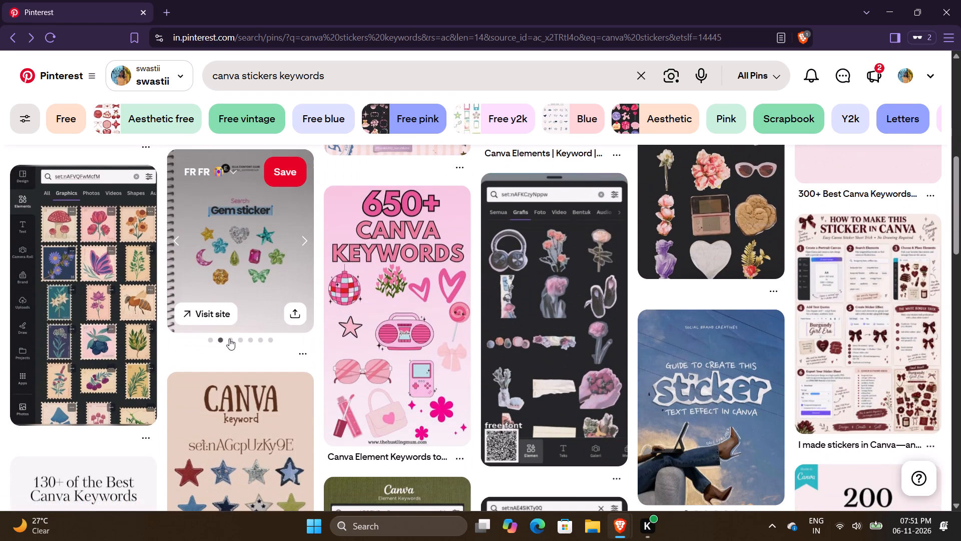
scroll(232, 338, "down", 1)
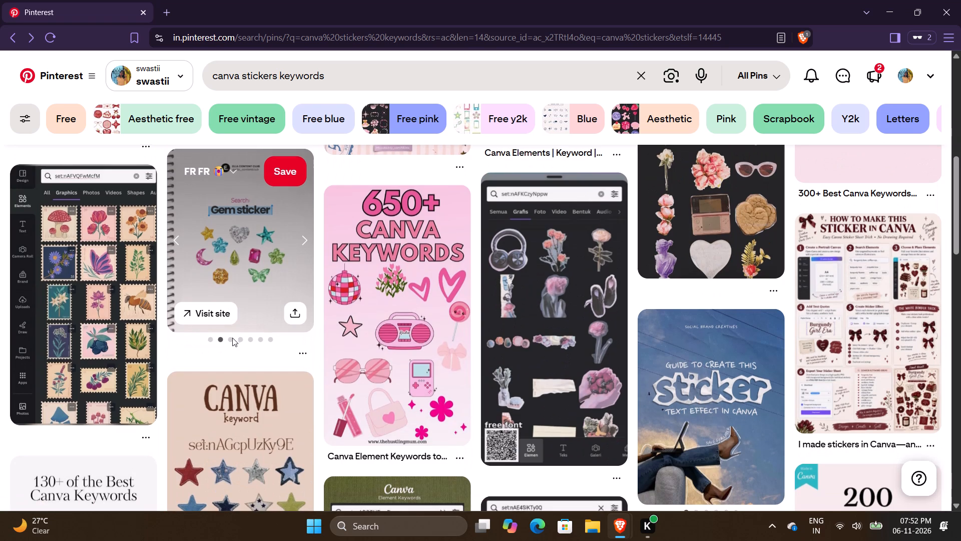
scroll(232, 338, "down", 1)
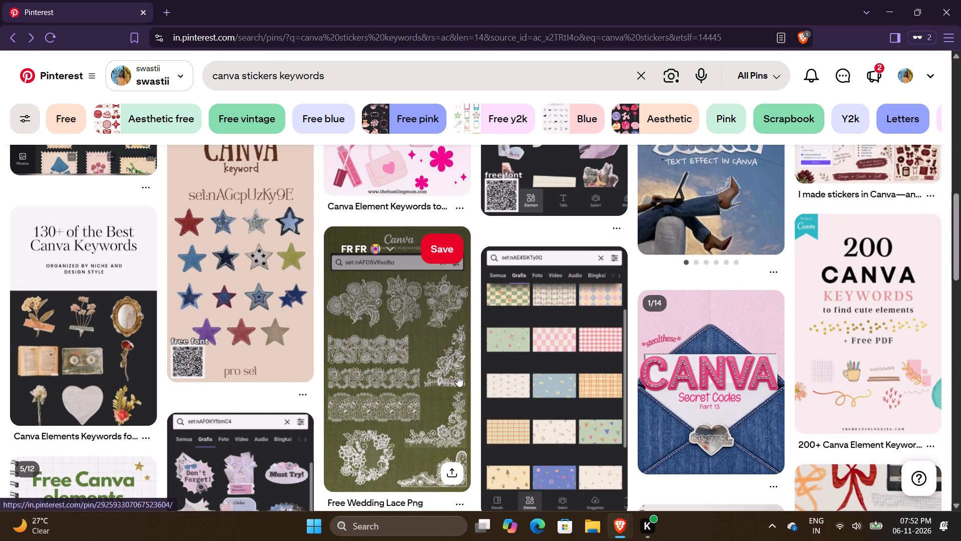
scroll(457, 376, "down", 2)
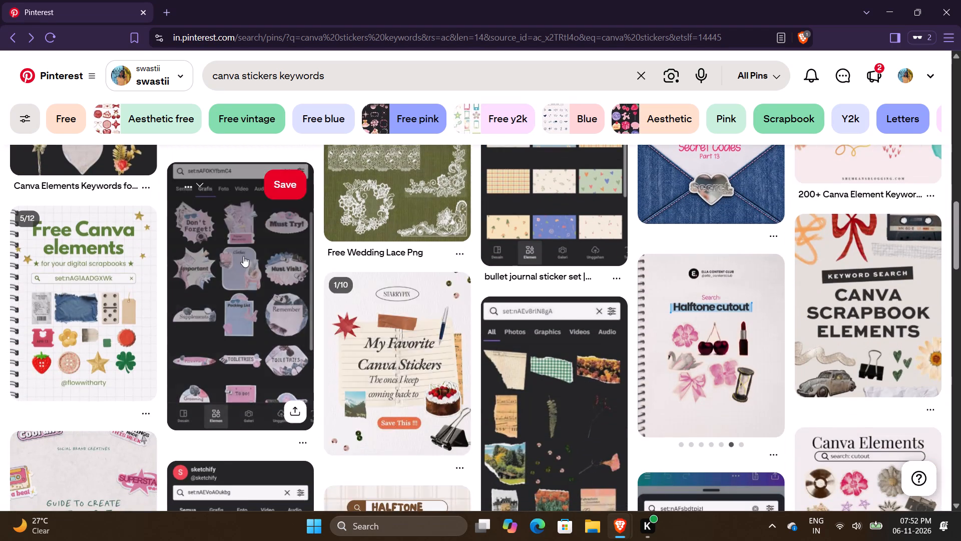
scroll(243, 256, "up", 11)
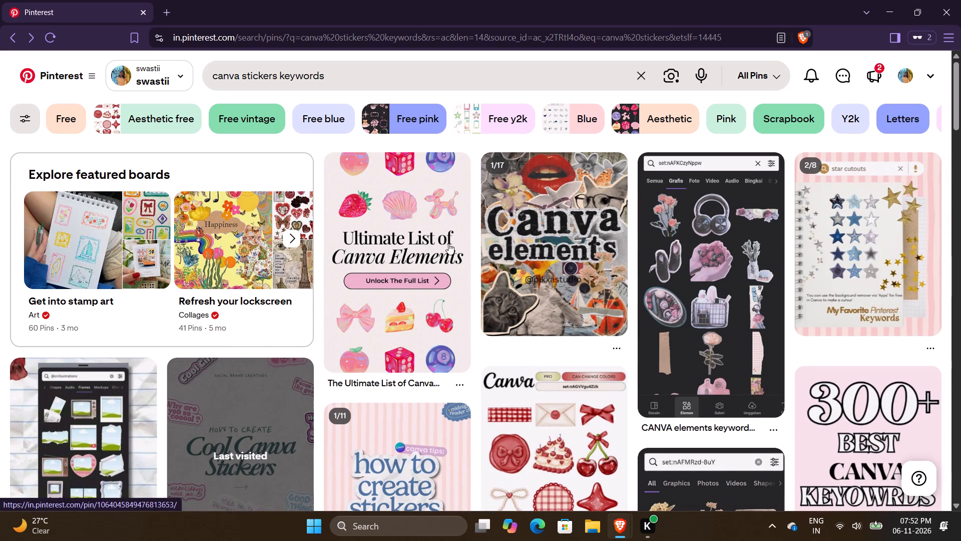
Open the Keyframe Kit article linked from the "Ultimate List of Canva Elements" Pin and find its list of favorite element sets.
left_click(428, 273)
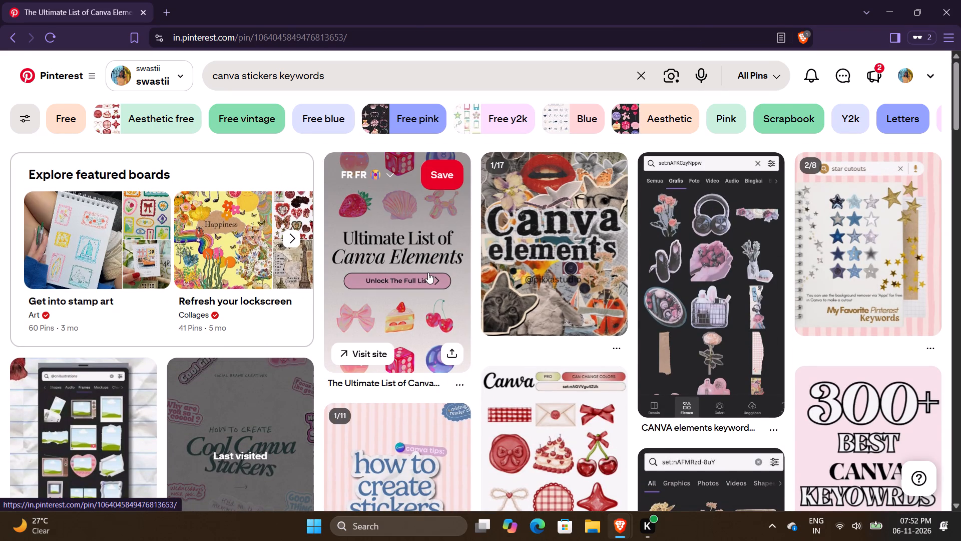
left_click(401, 228)
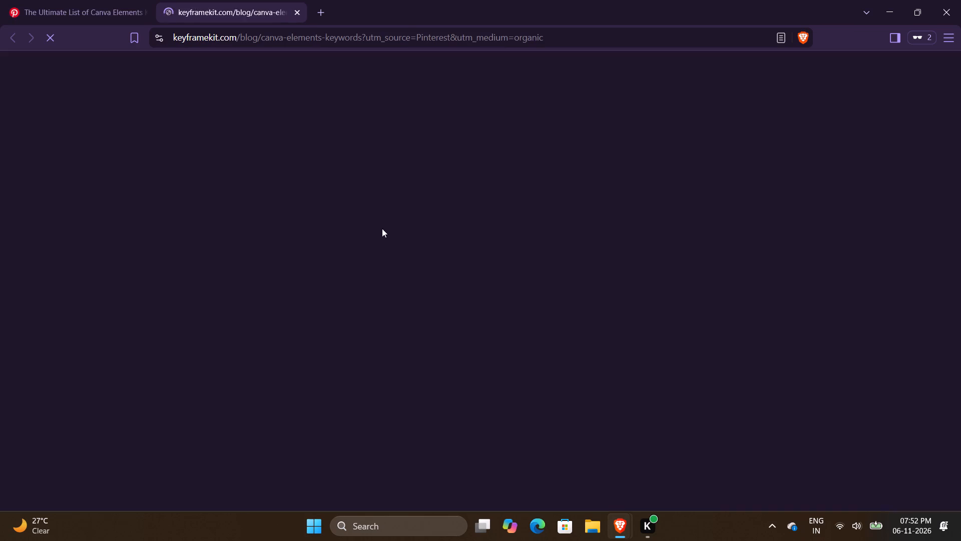
scroll(228, 239, "down", 8)
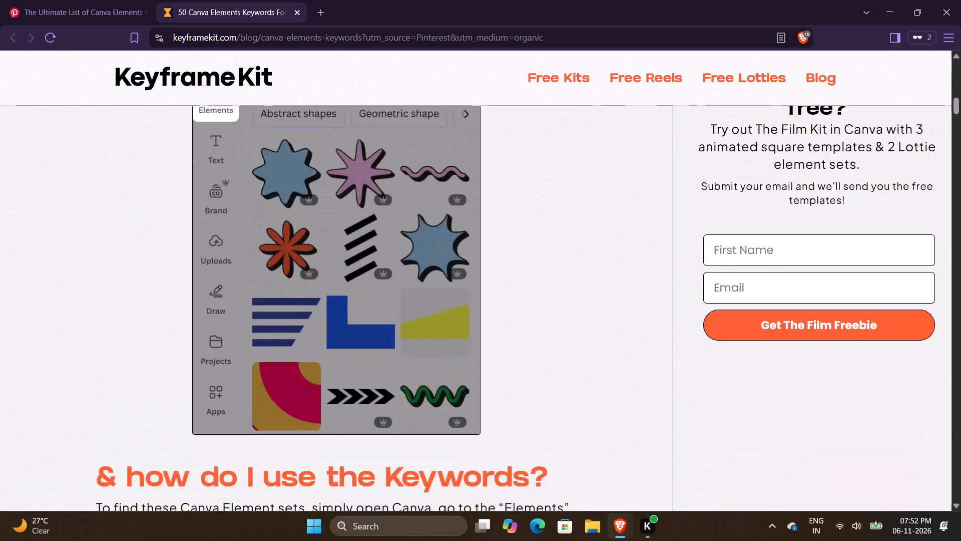
scroll(228, 239, "down", 5)
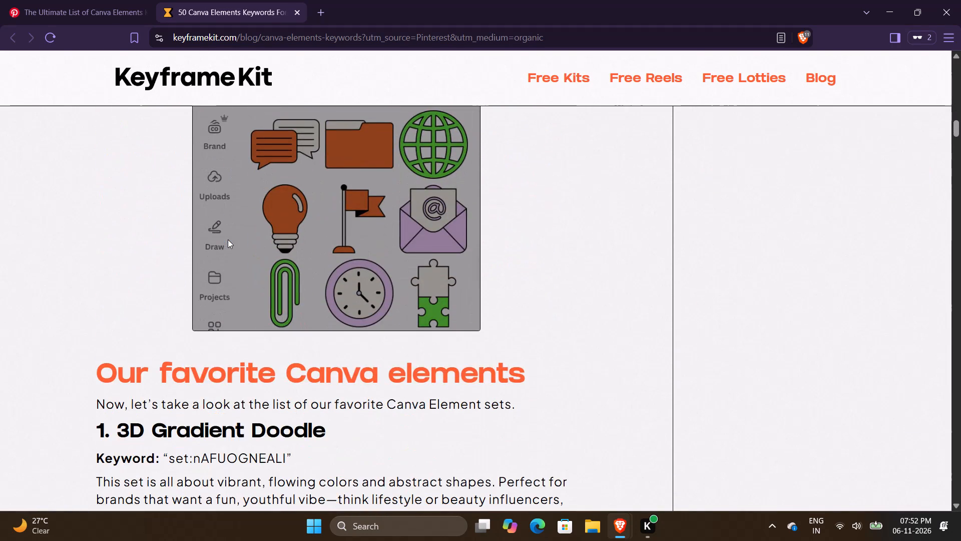
Look through the article's numbered element sets, from 3D Gradient Doodle to Scrapbook Pressed Flower, for suitable flower graphics.
scroll(228, 239, "down", 6)
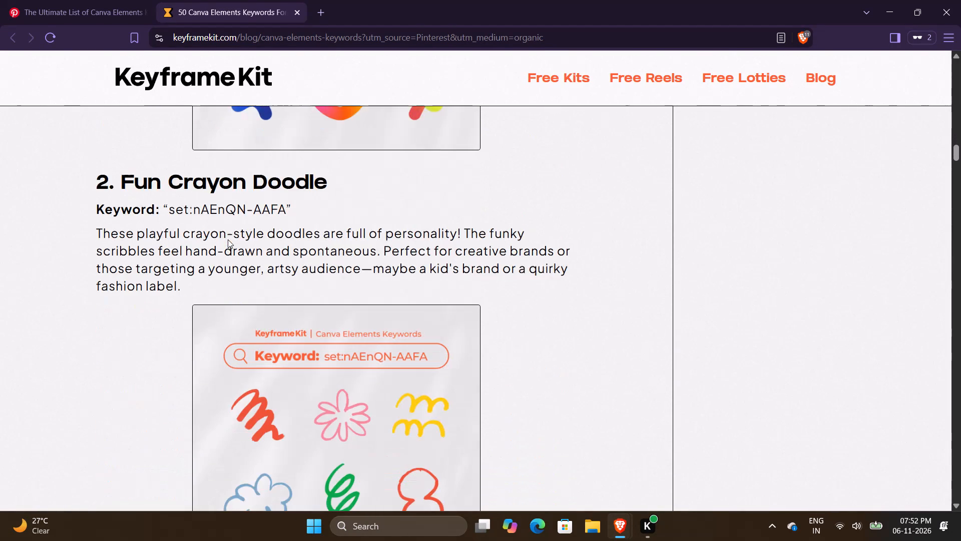
scroll(228, 239, "down", 17)
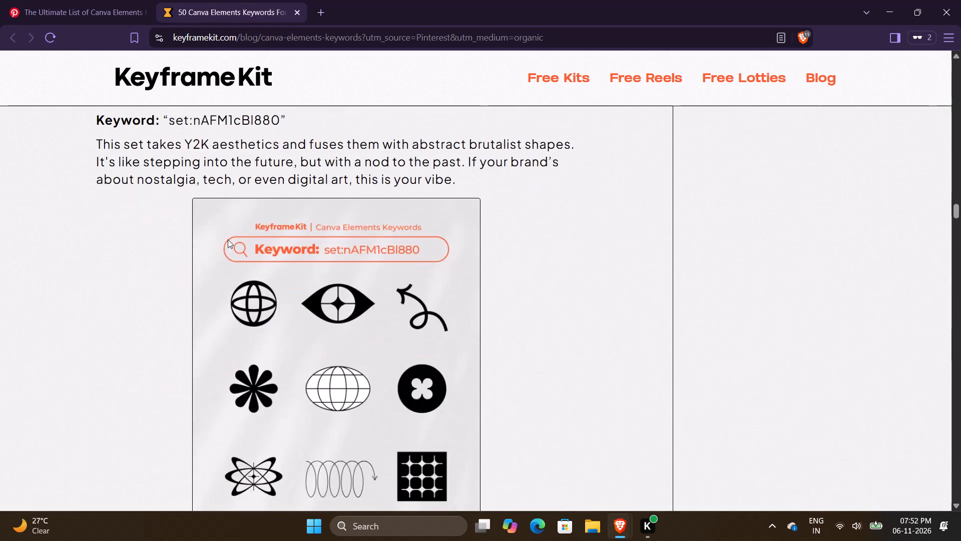
scroll(228, 239, "down", 12)
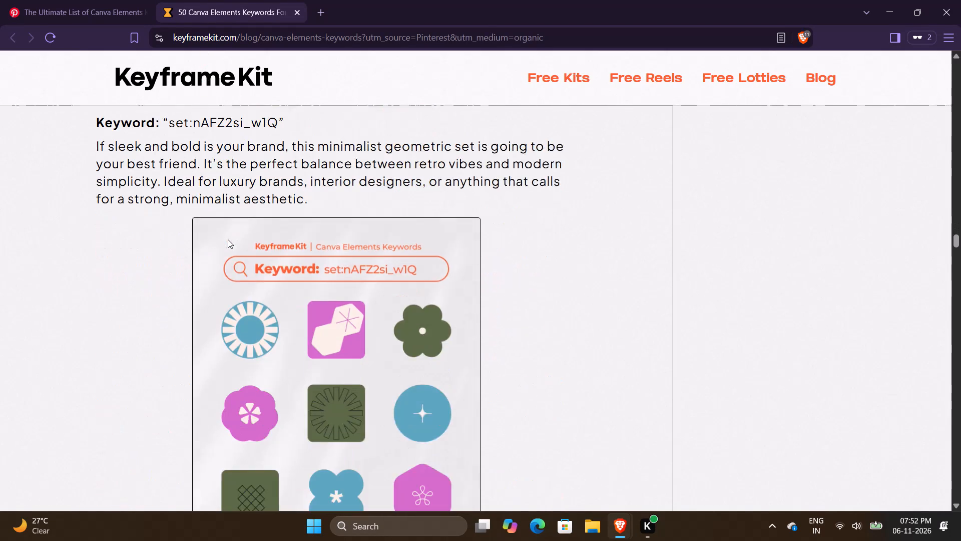
scroll(228, 239, "down", 12)
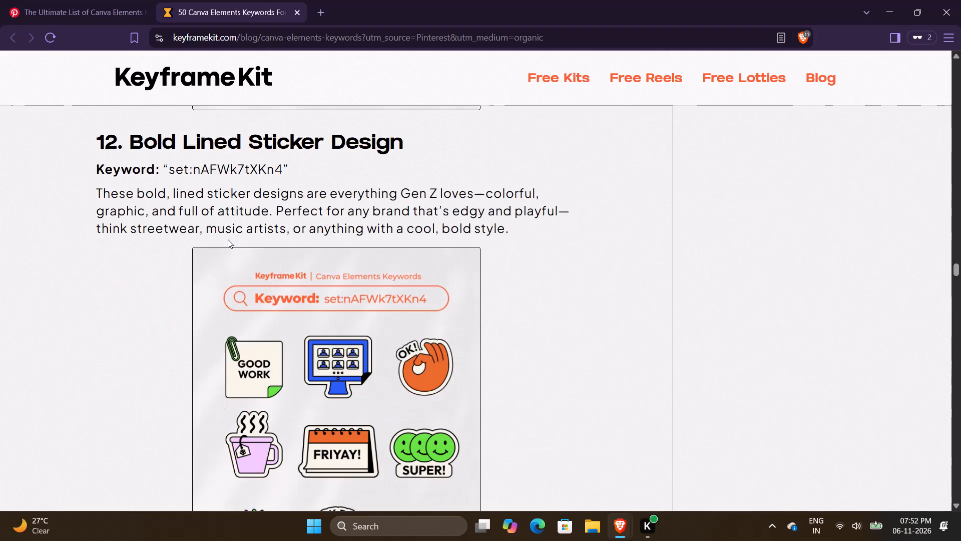
scroll(228, 239, "down", 10)
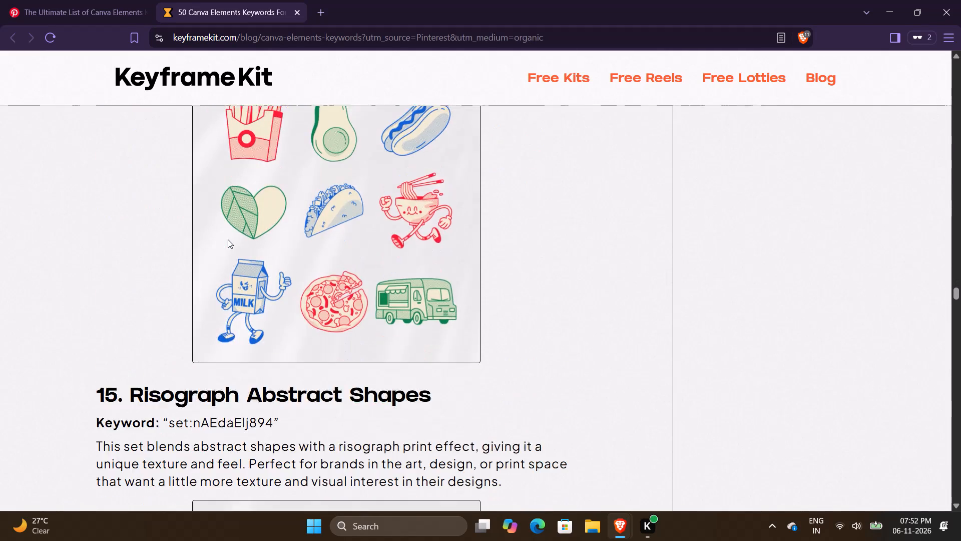
scroll(228, 239, "down", 11)
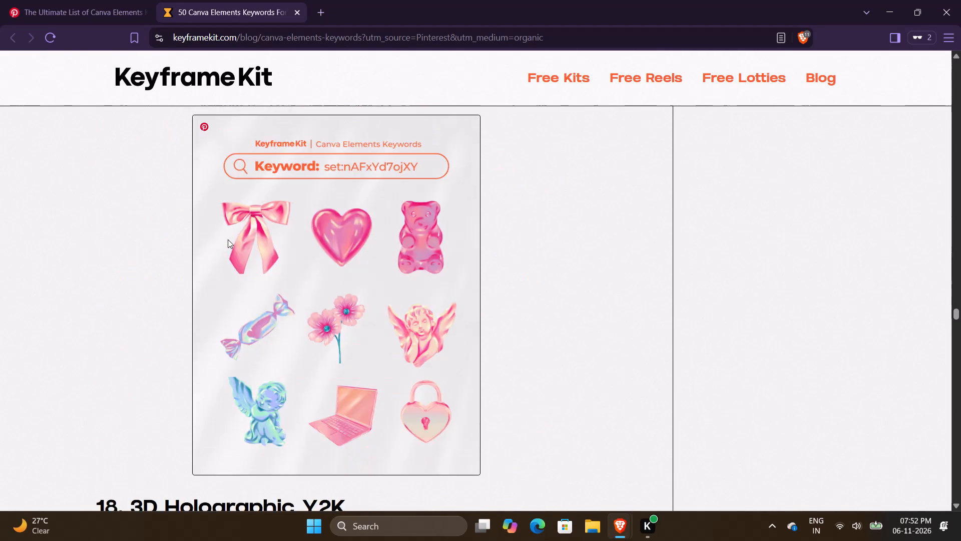
scroll(228, 239, "down", 2)
scroll(228, 239, "up", 3)
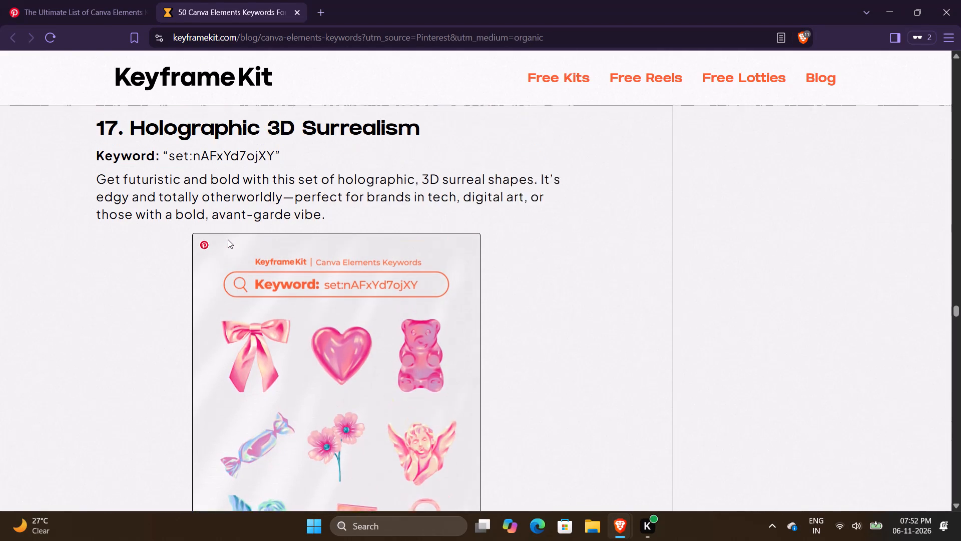
scroll(228, 239, "down", 5)
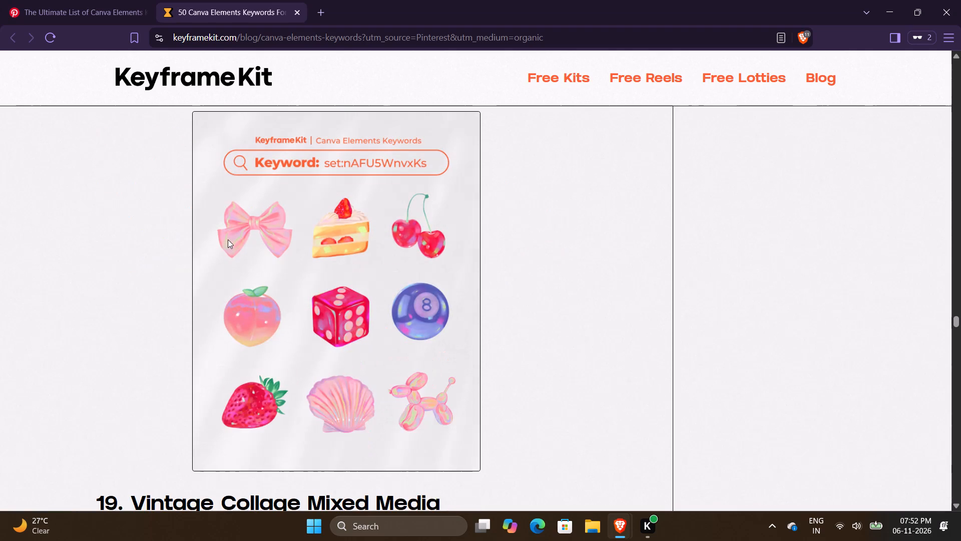
scroll(228, 239, "down", 5)
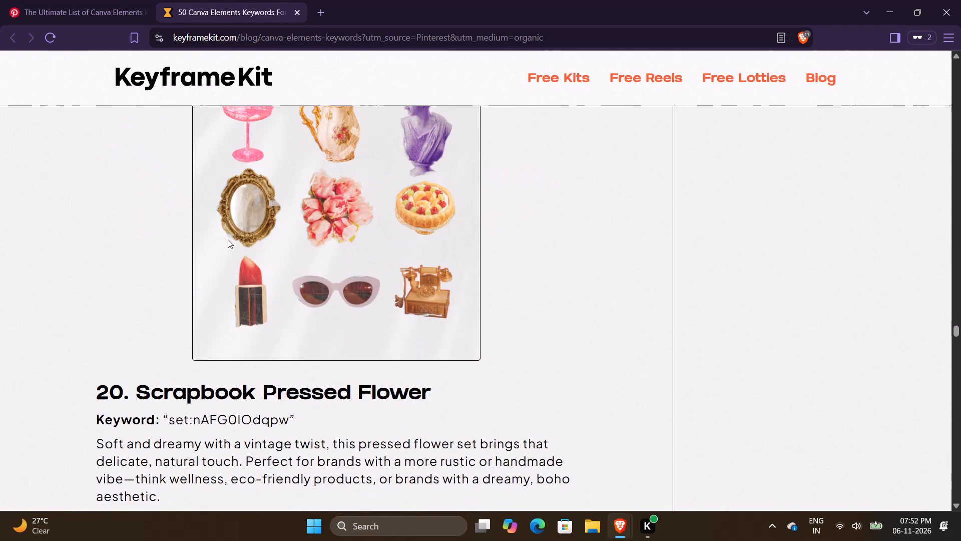
scroll(228, 239, "up", 1)
scroll(228, 239, "down", 2)
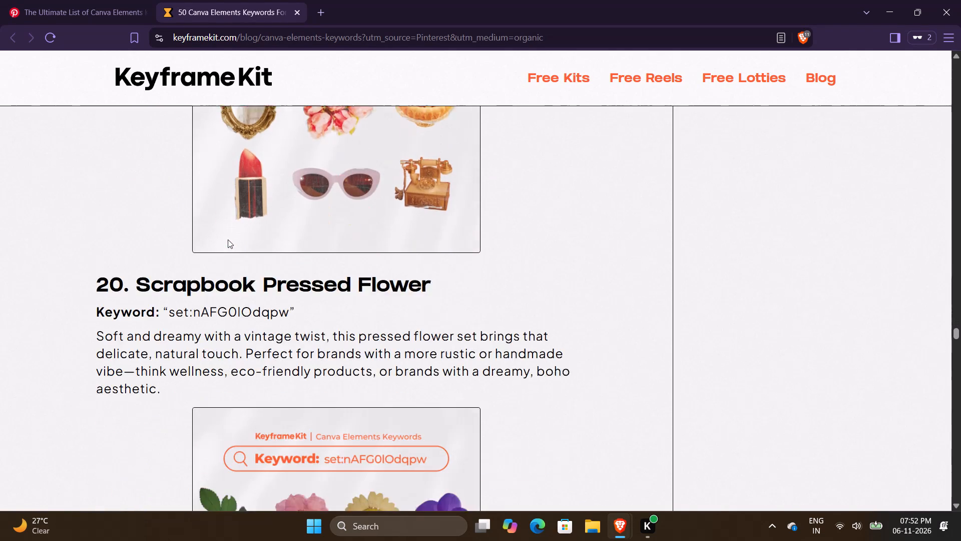
scroll(228, 239, "down", 2)
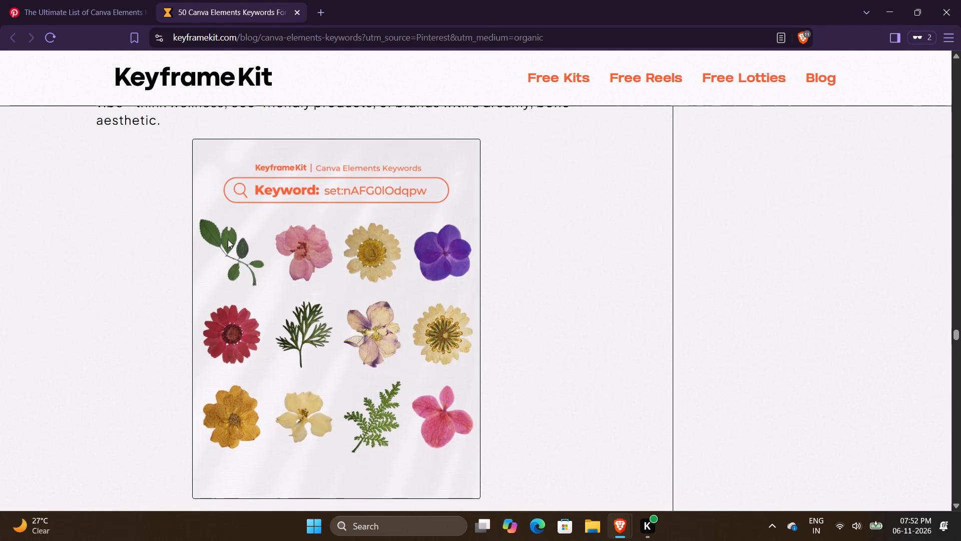
Copy the keyword "set:nAFG0lOdqpw" of the Scrapbook Pressed Flower set.
scroll(228, 239, "up", 1)
left_click_drag(166, 168, 167, 168)
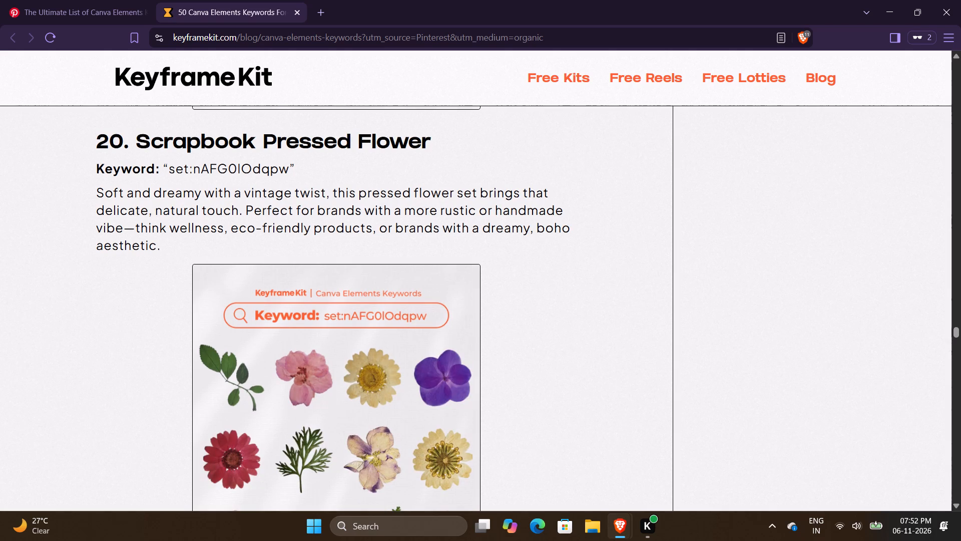
left_click_drag(167, 168, 289, 173)
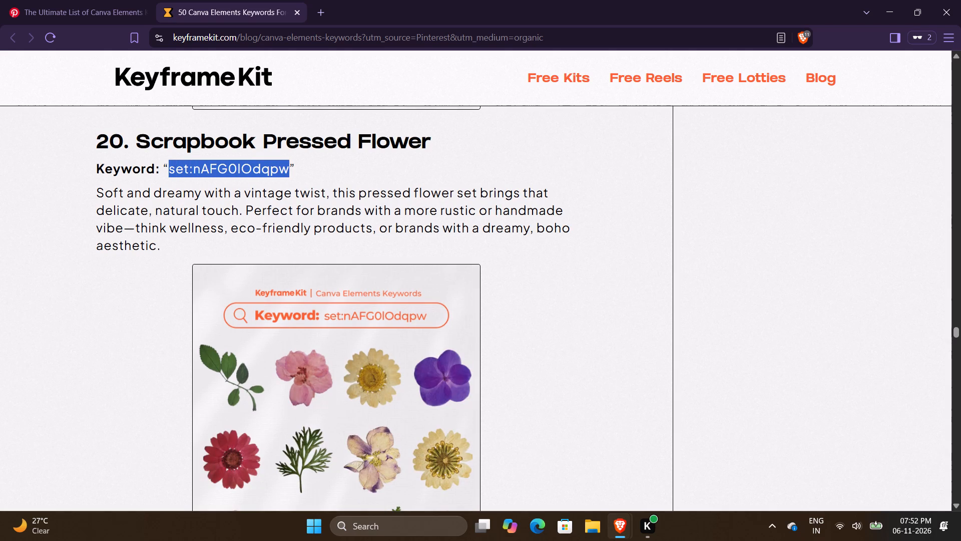
right_click(275, 174)
left_click(295, 187)
Switch to the Canva design and replace the elements search with the copied keyword "set:nAFG0lOdqpw".
left_click(528, 464)
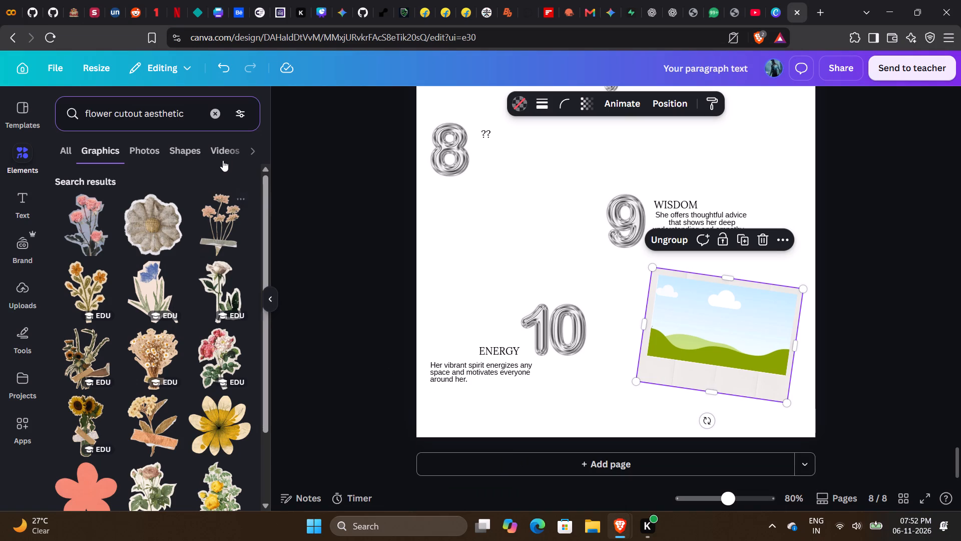
left_click(213, 108)
right_click(169, 116)
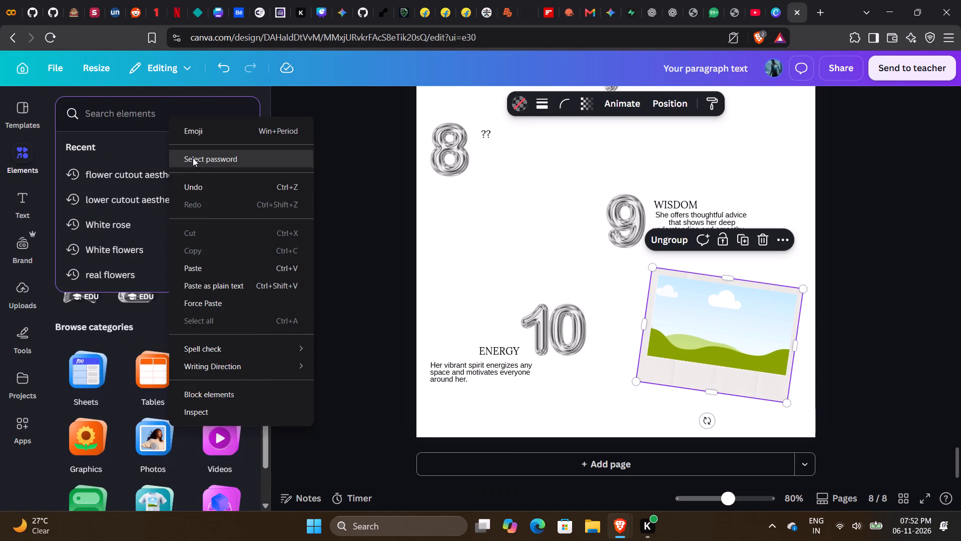
left_click(194, 263)
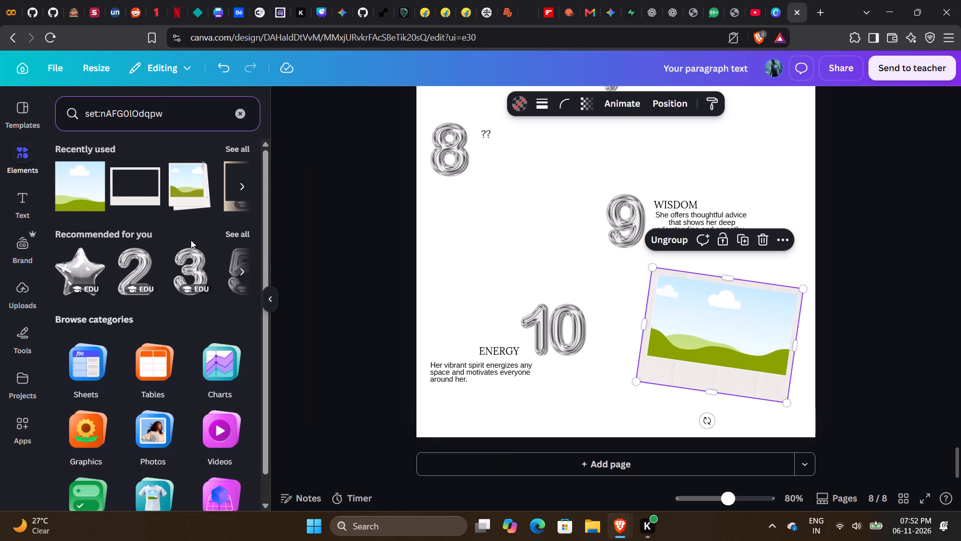
key("Return")
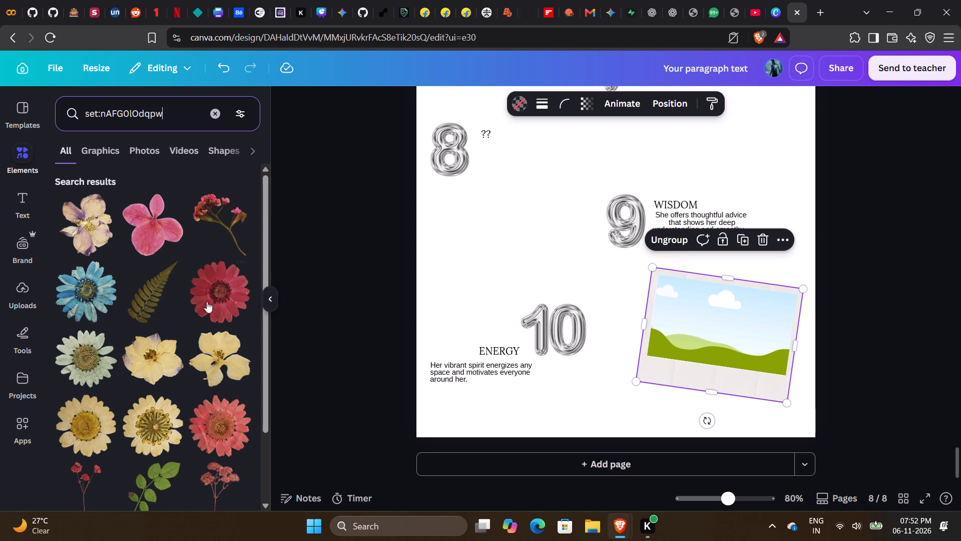
Browse the pressed flower set and add the pale yellow flower with widely separated petals to page 8.
scroll(193, 305, "down", 2)
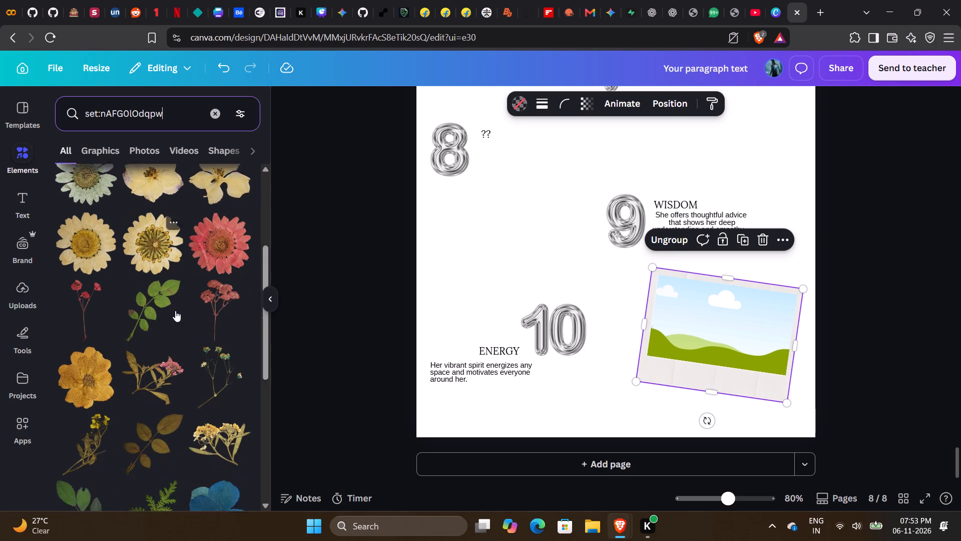
scroll(175, 311, "down", 2)
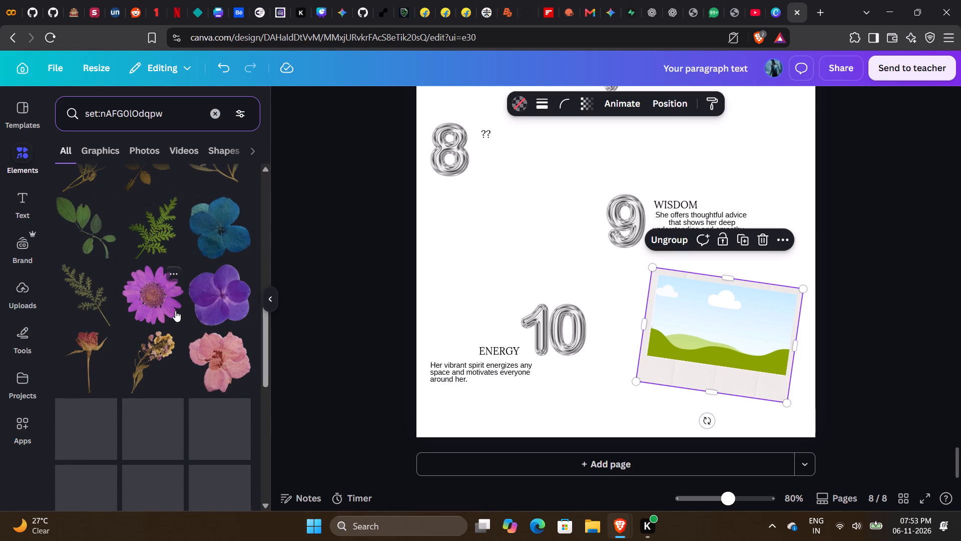
scroll(175, 311, "down", 1)
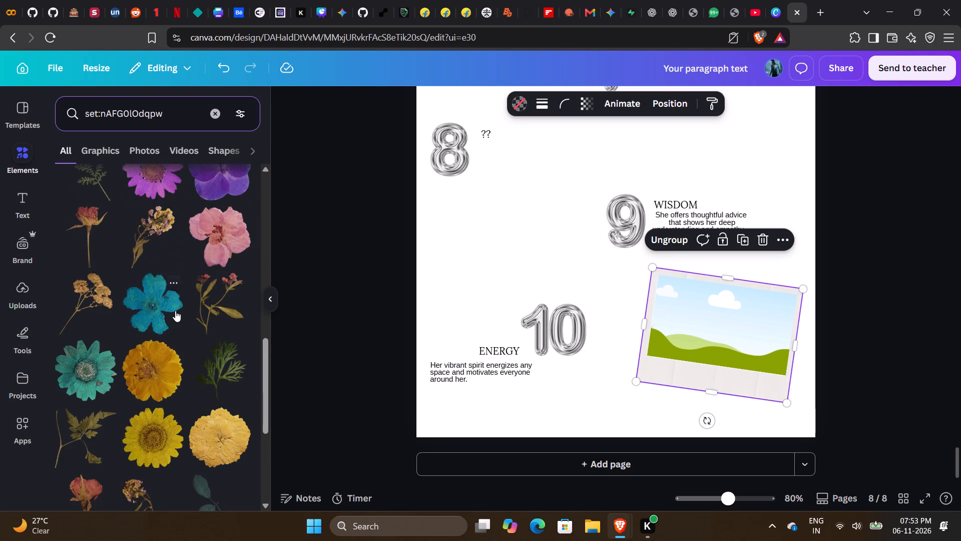
scroll(175, 311, "down", 2)
scroll(175, 311, "up", 5)
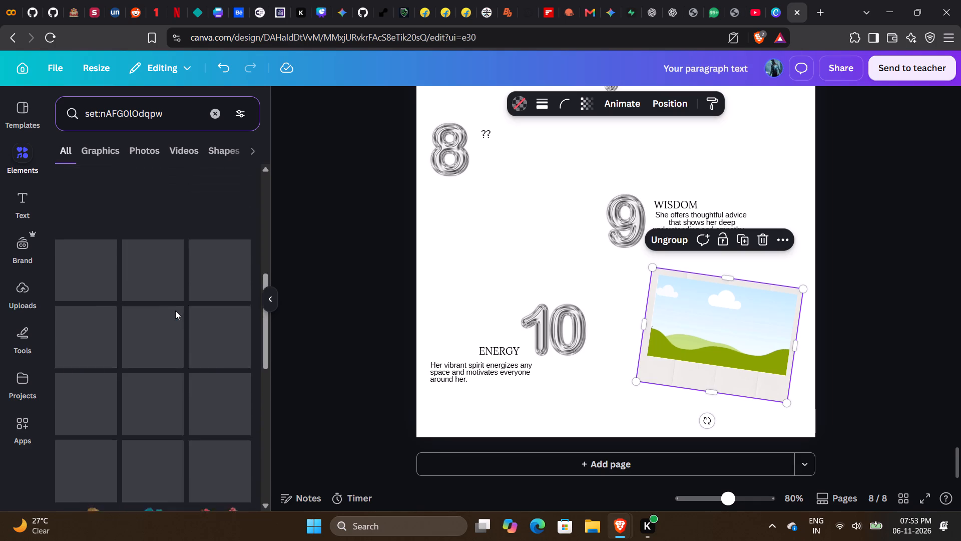
scroll(175, 311, "up", 2)
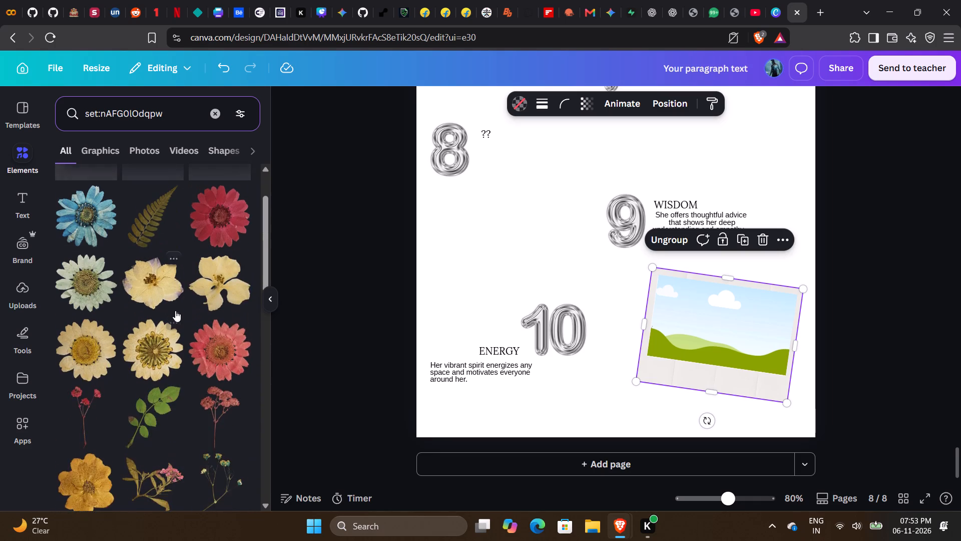
left_click(212, 367)
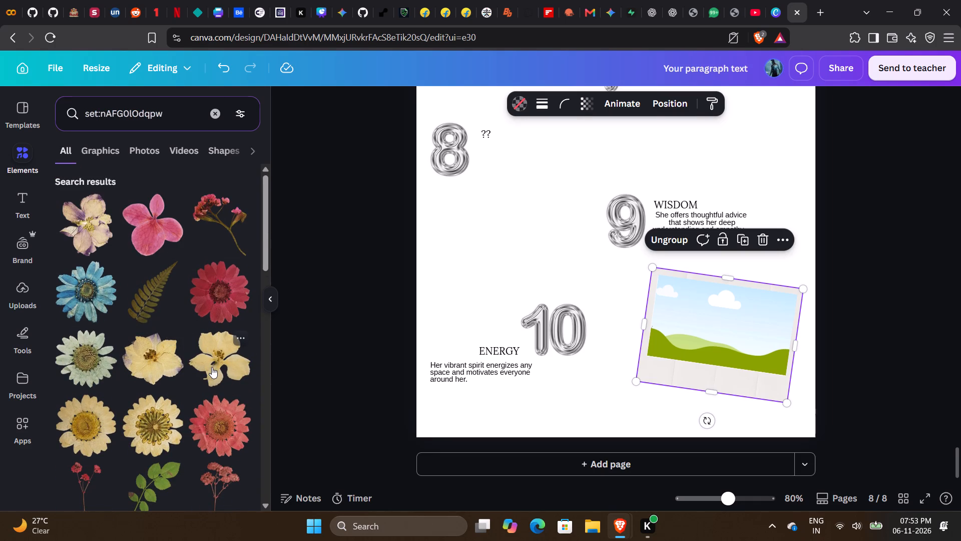
Shrink the pale yellow flower to slightly smaller than the number 10 and place it over the polaroid frame's upper-left corner.
left_click_drag(774, 300, 742, 284)
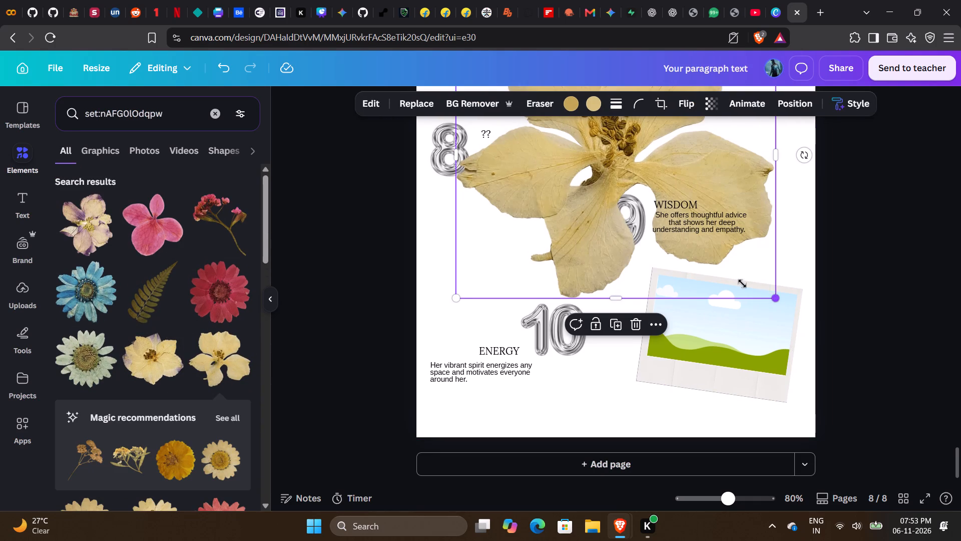
left_click_drag(742, 284, 592, 220)
left_click_drag(561, 151, 546, 281)
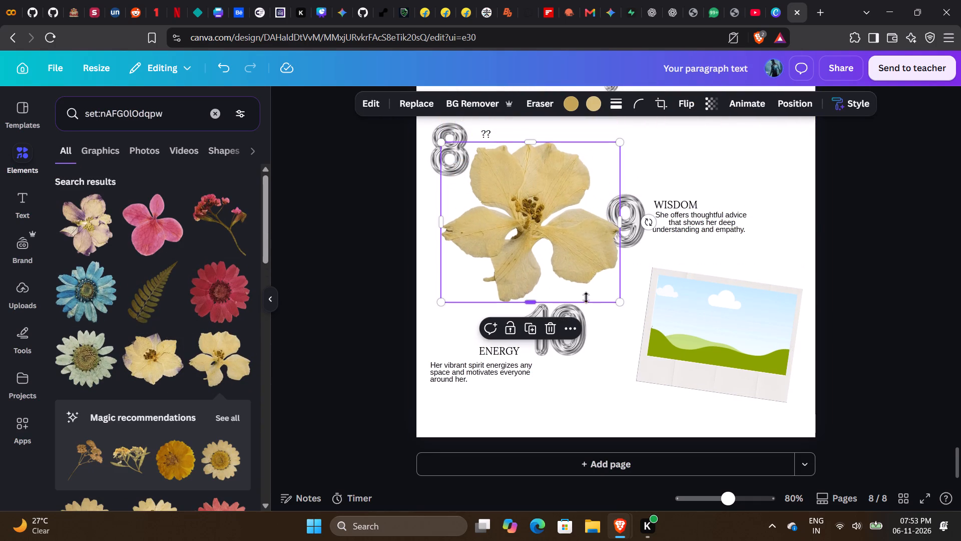
left_click_drag(619, 299, 512, 224)
left_click_drag(491, 196, 641, 363)
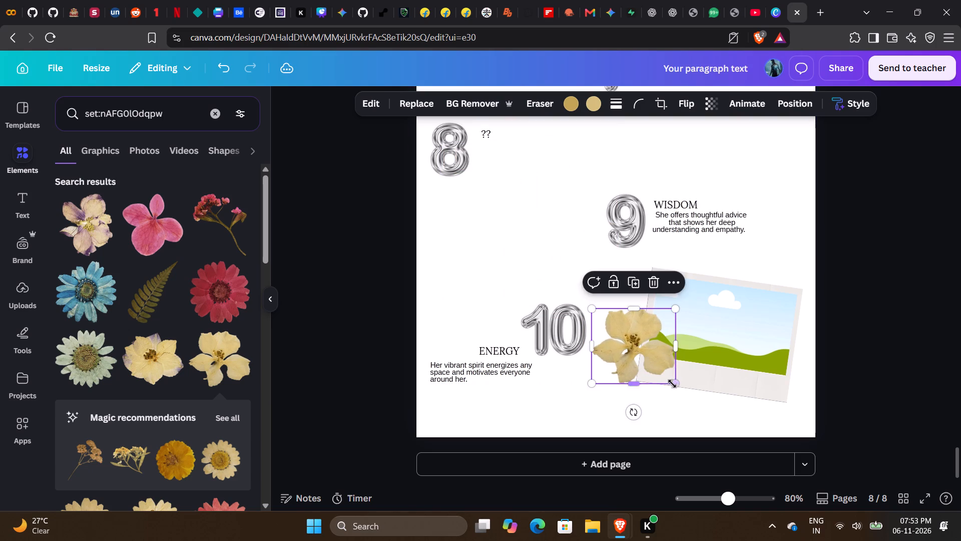
left_click_drag(676, 384, 646, 362)
left_click_drag(623, 336, 638, 278)
Rotate the flower about 6° to match the polaroid's tilt and nudge it slightly down over the frame's corner.
left_click_drag(642, 327, 631, 335)
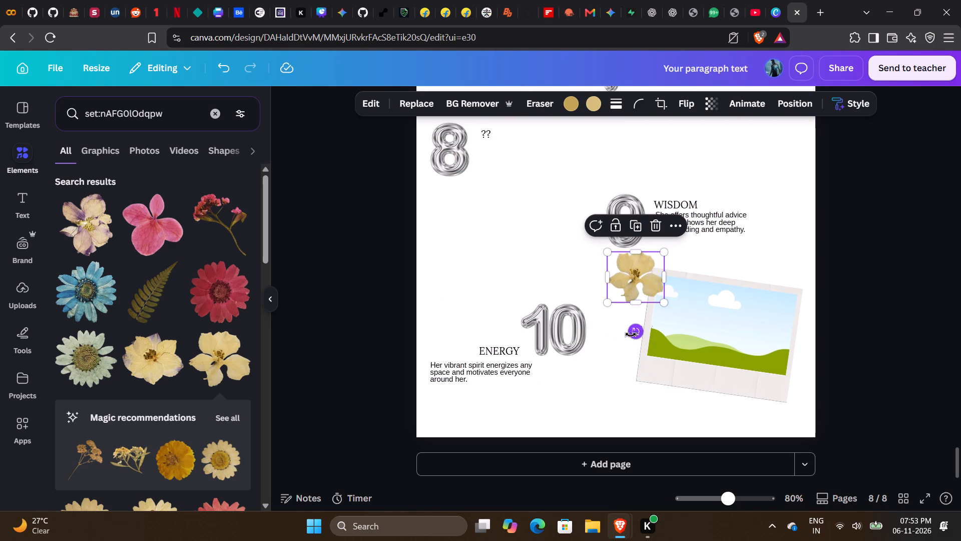
left_click_drag(631, 335, 626, 336)
left_click(635, 296)
left_click_drag(637, 331, 632, 331)
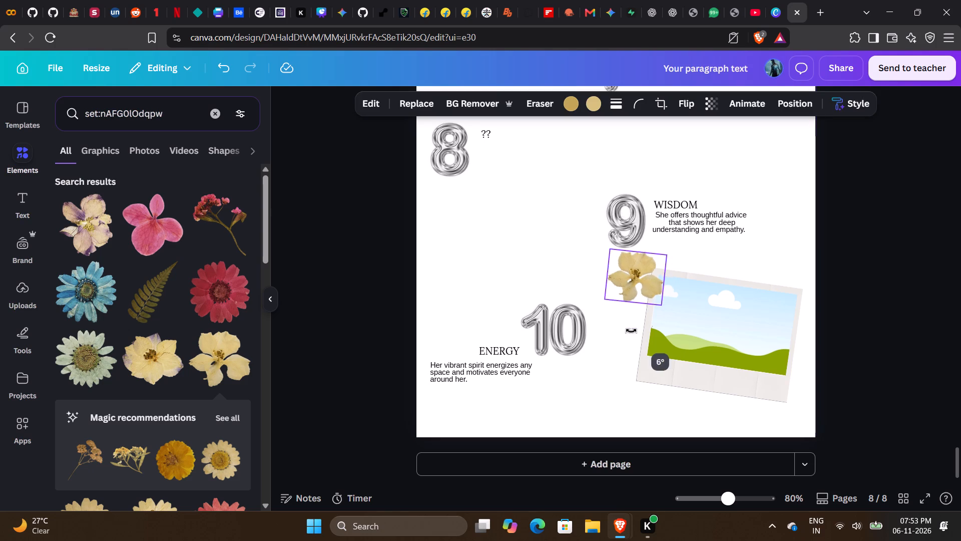
left_click_drag(634, 278, 634, 284)
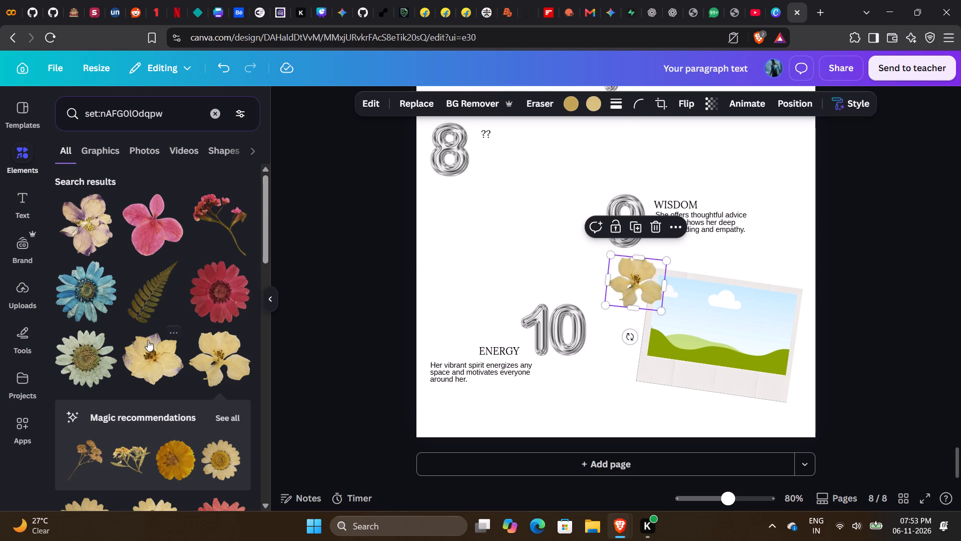
Browse the pressed flower set and add the pale yellow flower with purple-tinged petal edges to page 8.
scroll(156, 374, "down", 2)
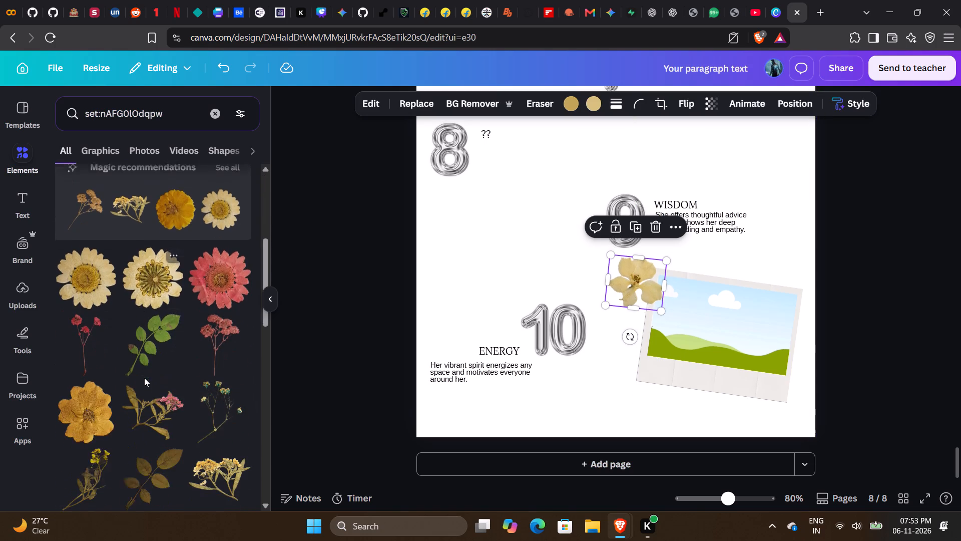
scroll(144, 378, "down", 4)
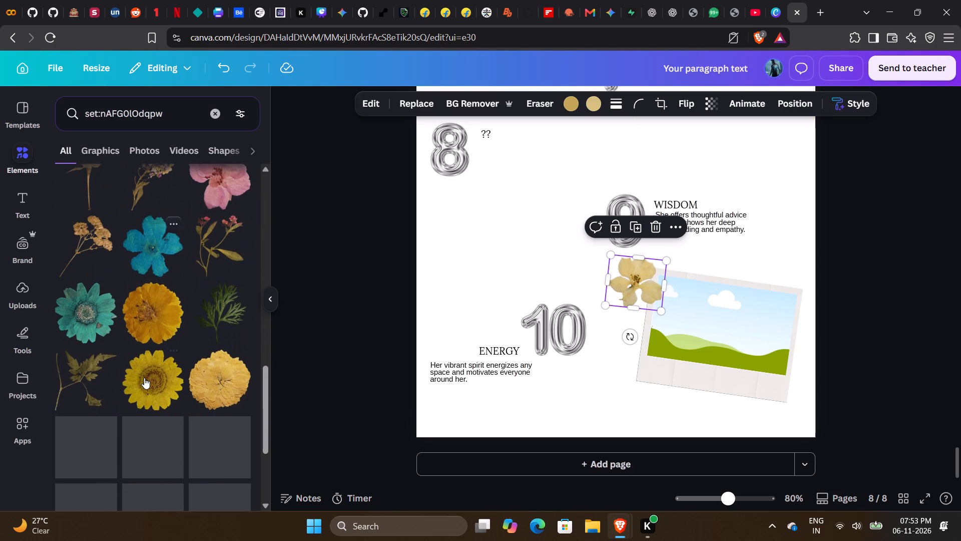
scroll(144, 378, "up", 2)
scroll(144, 378, "down", 2)
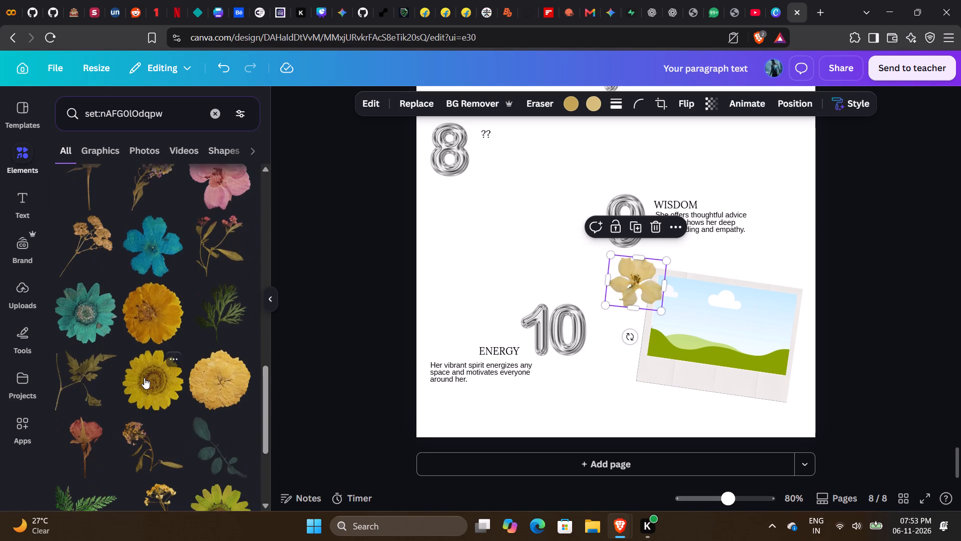
scroll(144, 378, "up", 2)
scroll(144, 284, "up", 2)
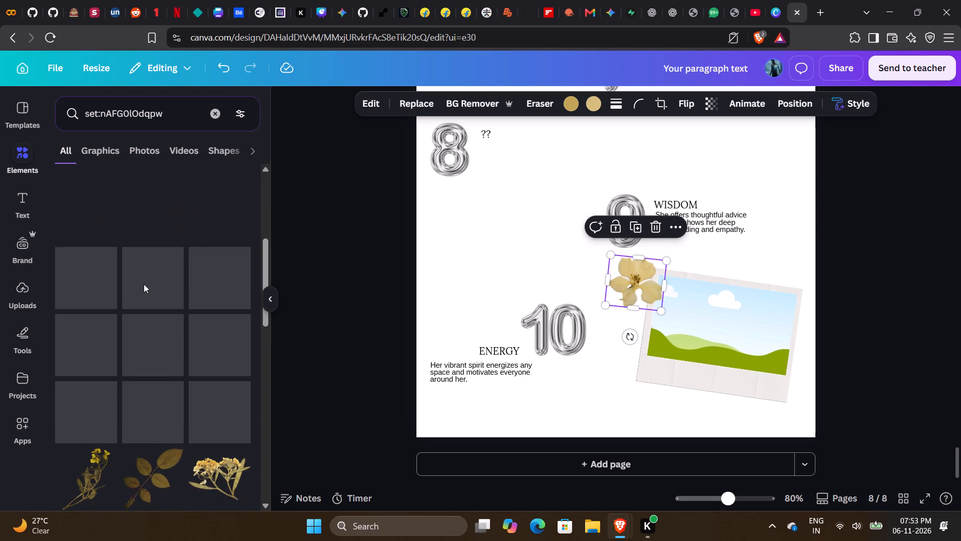
scroll(160, 300, "up", 2)
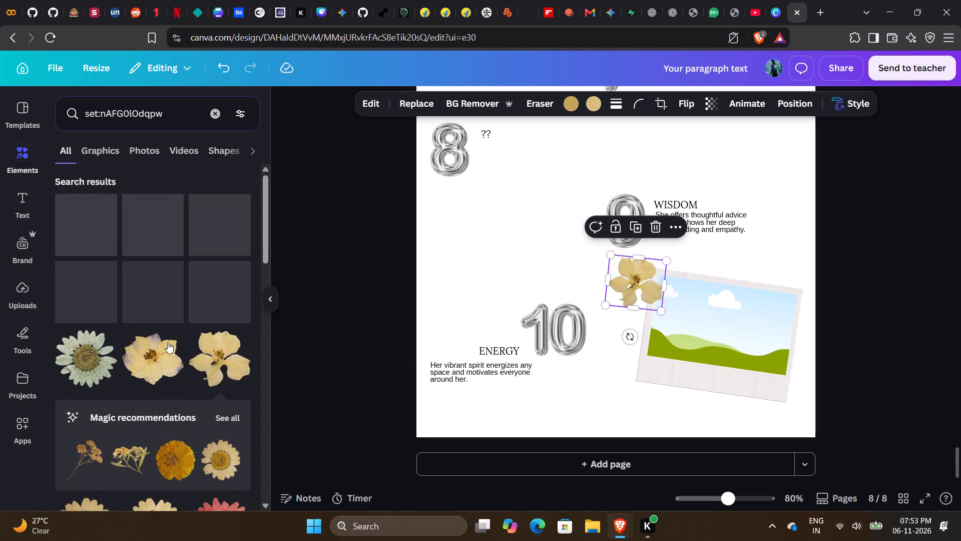
left_click(148, 362)
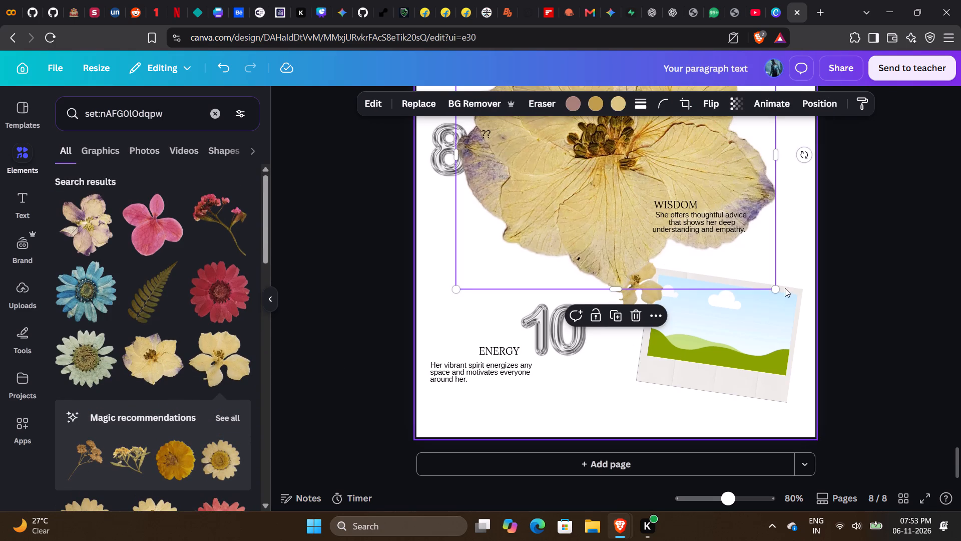
Shrink the purple-edged flower to smaller than the first flower and place it between the number 10 and the polaroid, overlapping the frame's left edge.
left_click_drag(778, 290, 590, 213)
left_click_drag(561, 145, 535, 275)
left_click_drag(601, 298, 480, 233)
left_click_drag(462, 178, 602, 331)
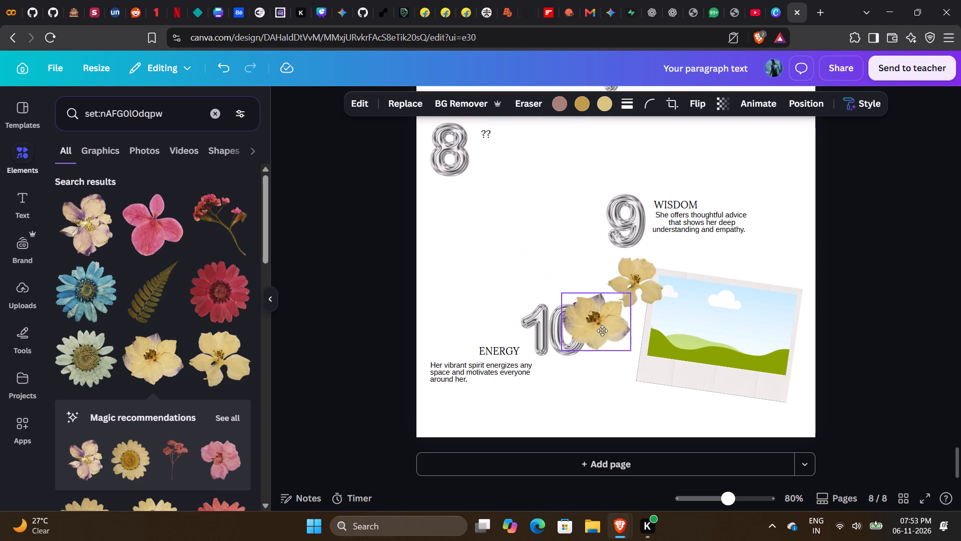
left_click_drag(602, 331, 622, 331)
left_click_drag(652, 362, 637, 339)
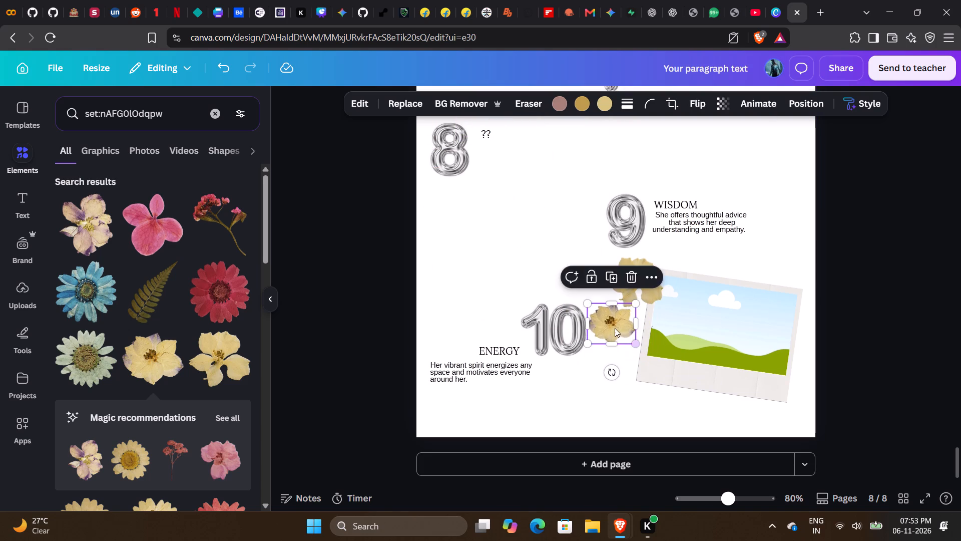
left_click_drag(615, 328, 628, 334)
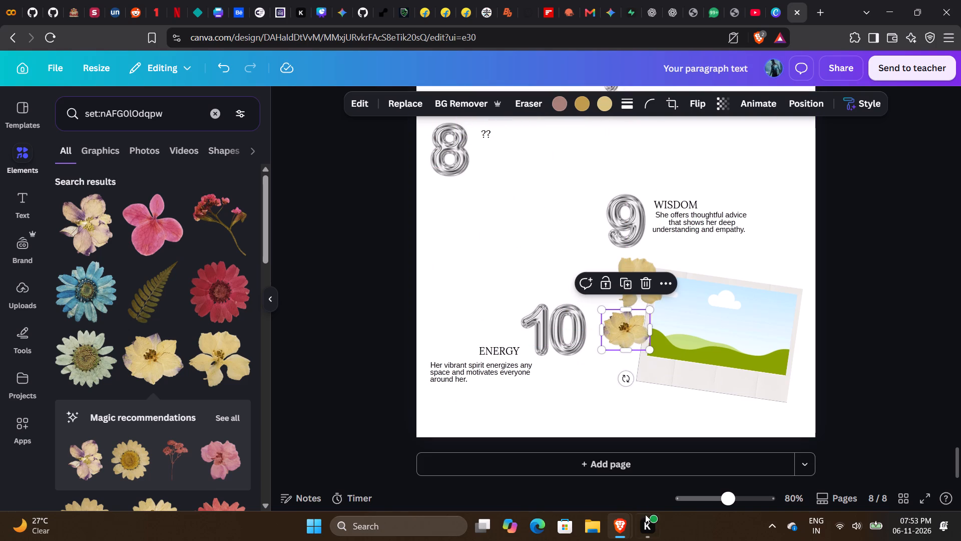
Switch to the Keyframe Kit article and look through the rest of its Canva element keyword sets, from number 20 to the end.
left_click(615, 499)
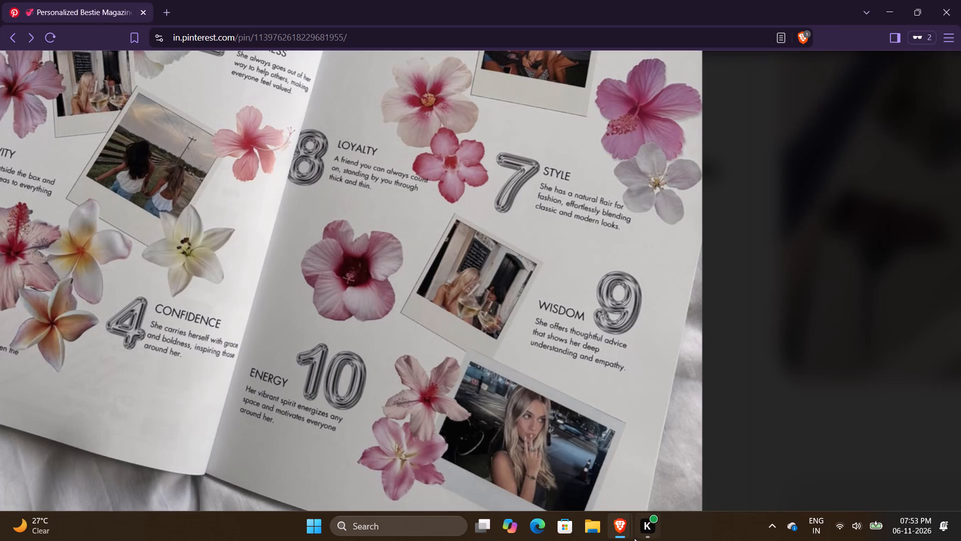
left_click(690, 481)
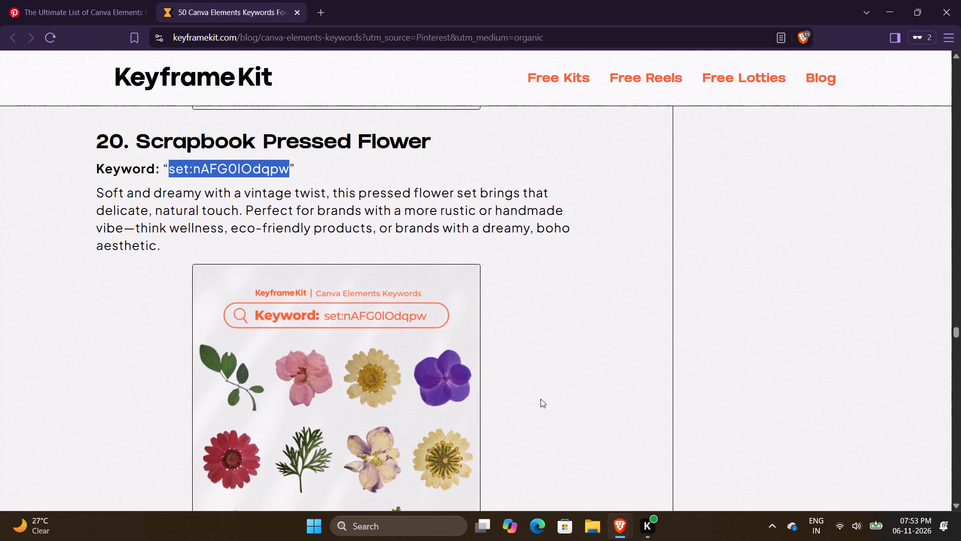
scroll(541, 399, "down", 12)
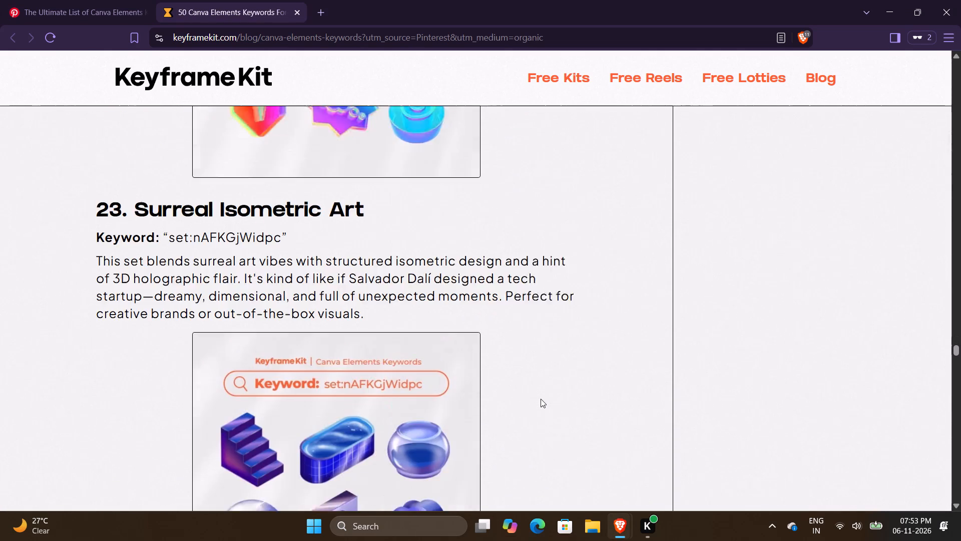
scroll(541, 399, "down", 11)
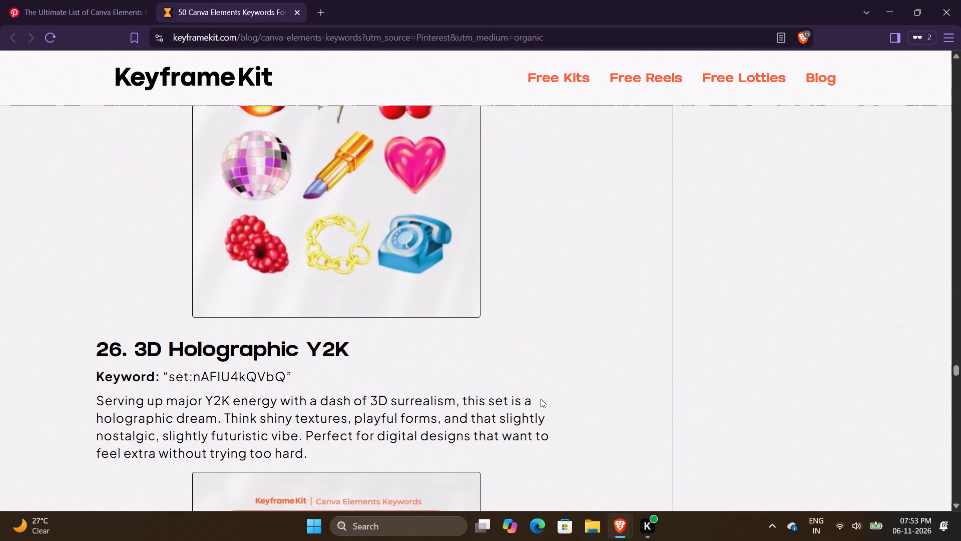
scroll(541, 399, "up", 3)
scroll(541, 399, "down", 20)
scroll(541, 399, "down", 15)
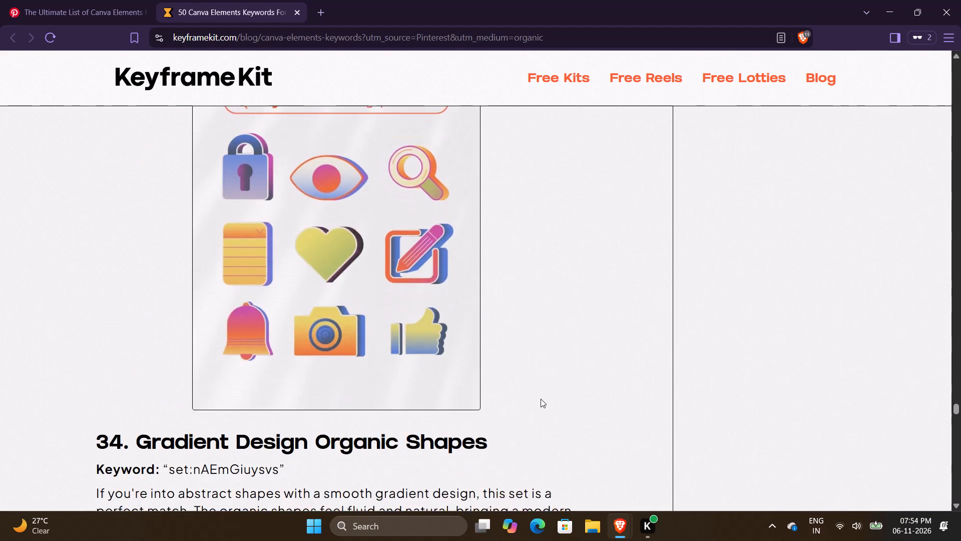
scroll(541, 399, "down", 11)
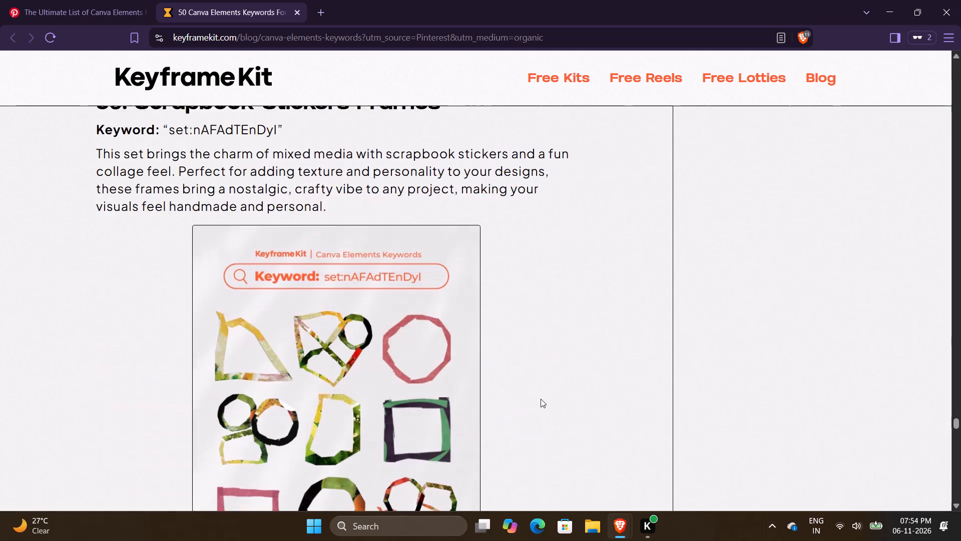
scroll(541, 399, "down", 11)
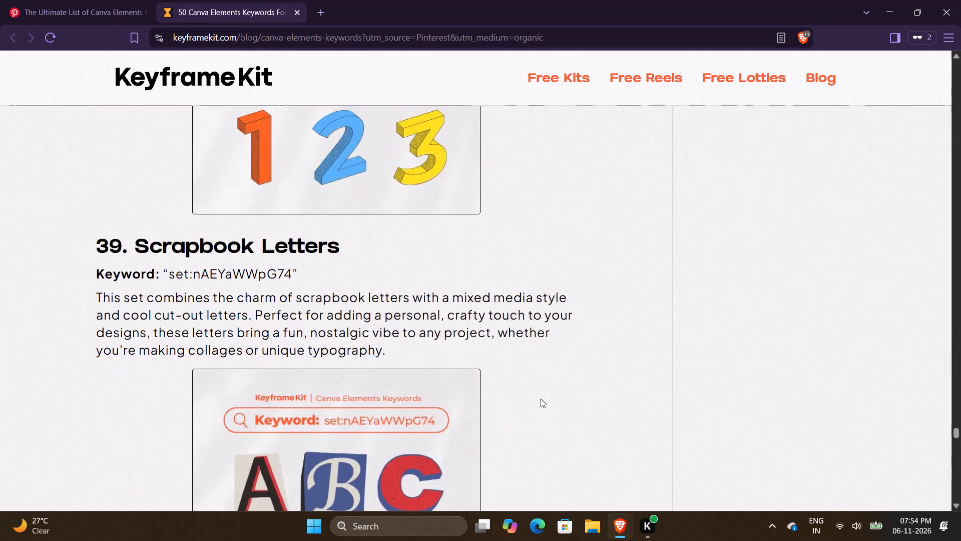
scroll(541, 399, "down", 10)
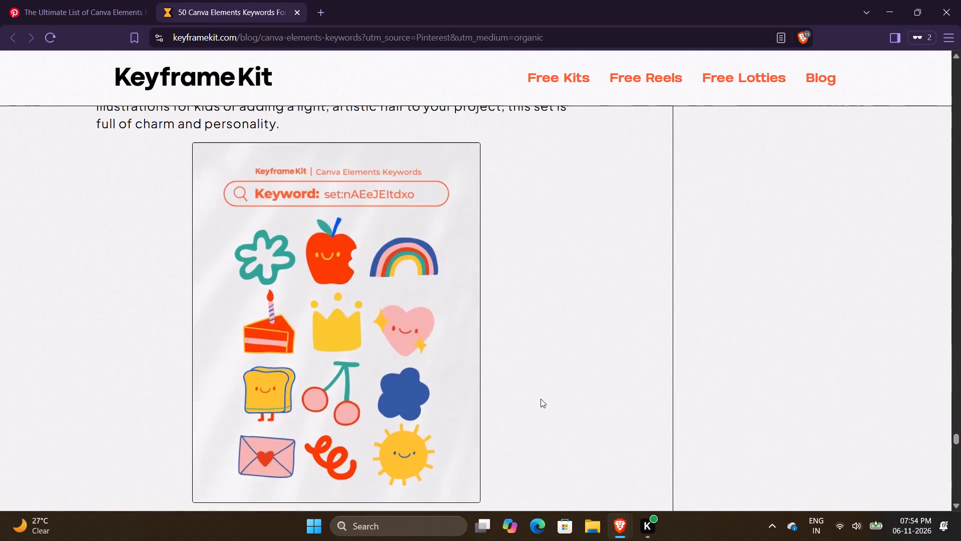
scroll(541, 399, "down", 10)
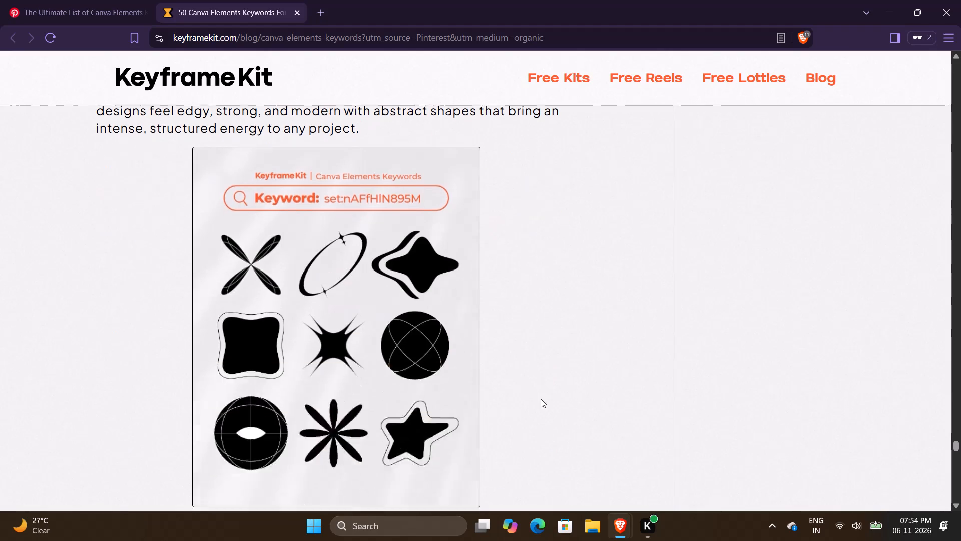
scroll(541, 399, "down", 11)
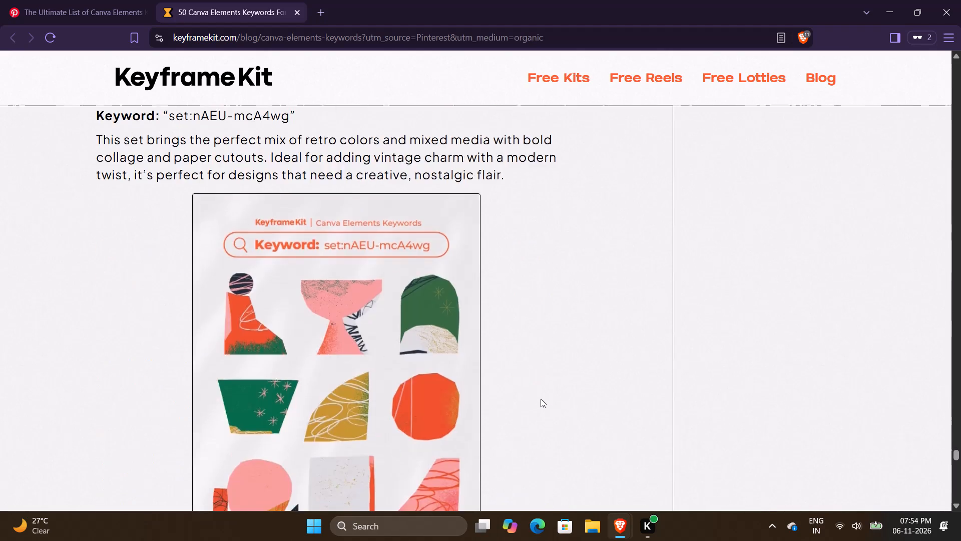
scroll(541, 399, "down", 10)
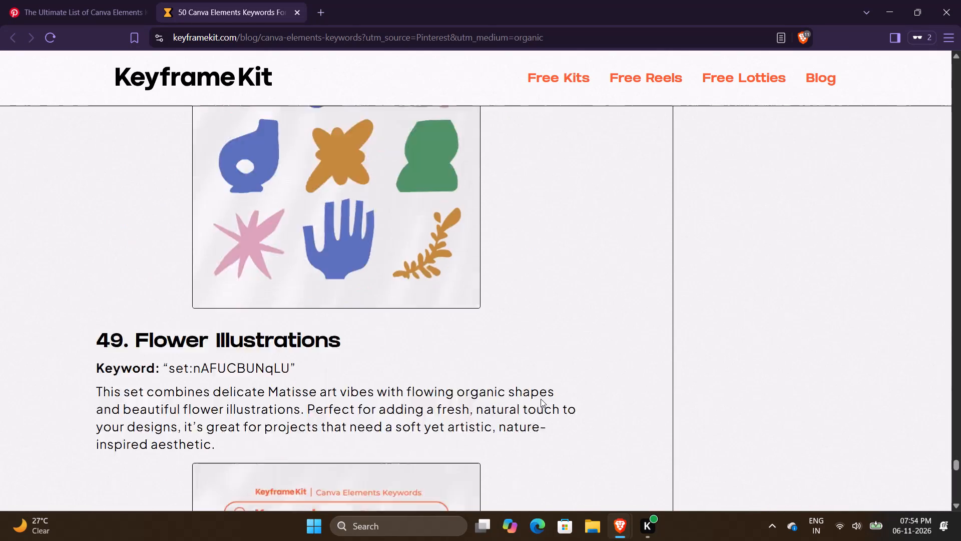
scroll(541, 399, "down", 8)
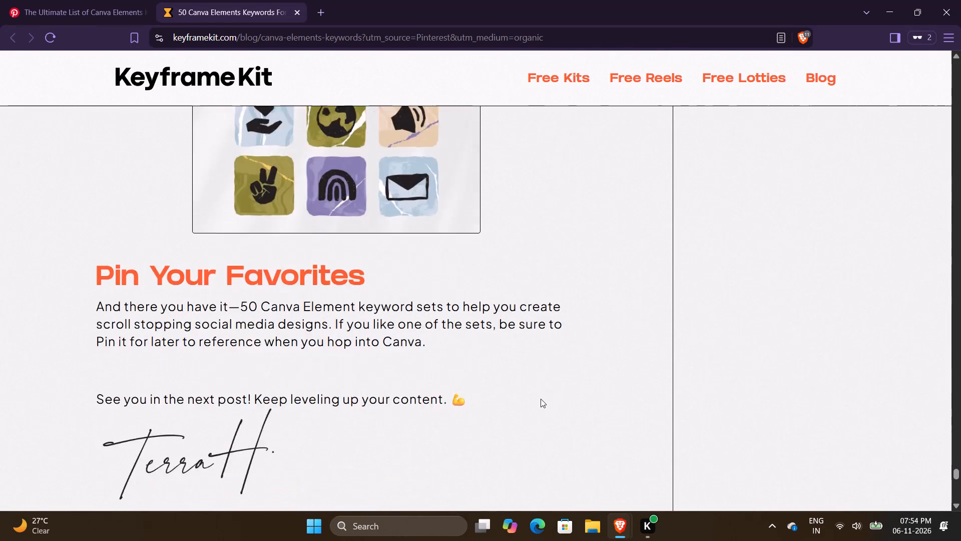
scroll(541, 399, "down", 4)
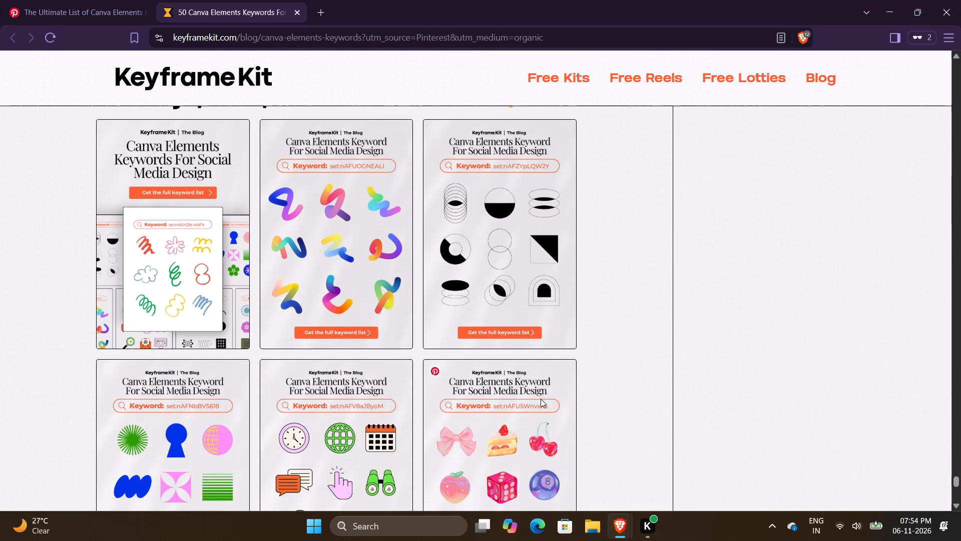
scroll(541, 399, "up", 3)
Return to Pinterest, open the "Free Canva elements codes" pin and look through its related pins for element keywords.
left_click(78, 13)
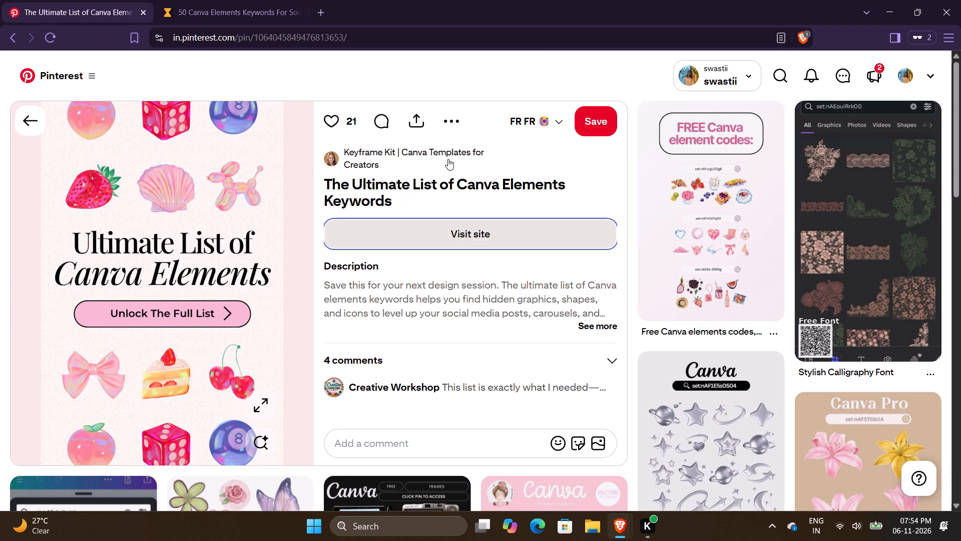
scroll(437, 193, "down", 1)
scroll(437, 193, "up", 2)
left_click(701, 233)
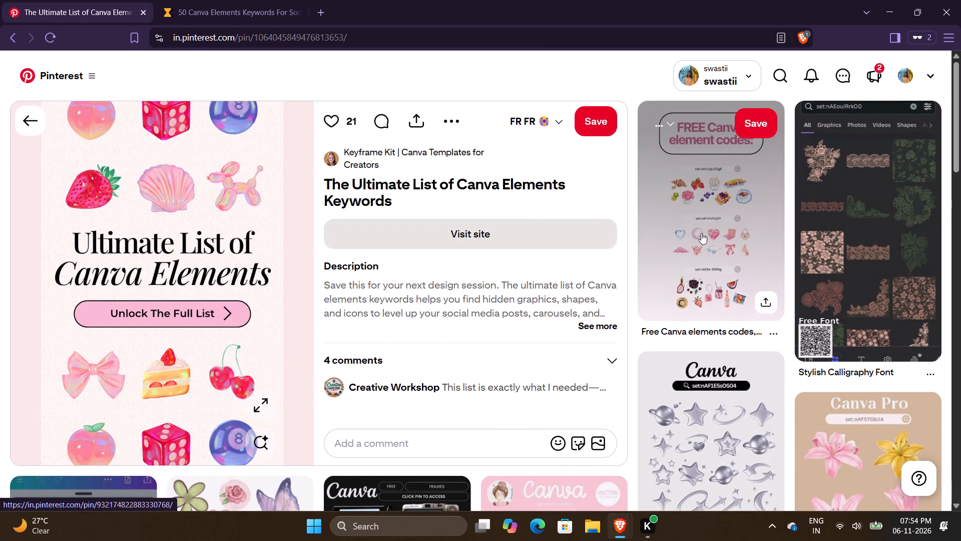
scroll(401, 286, "down", 1)
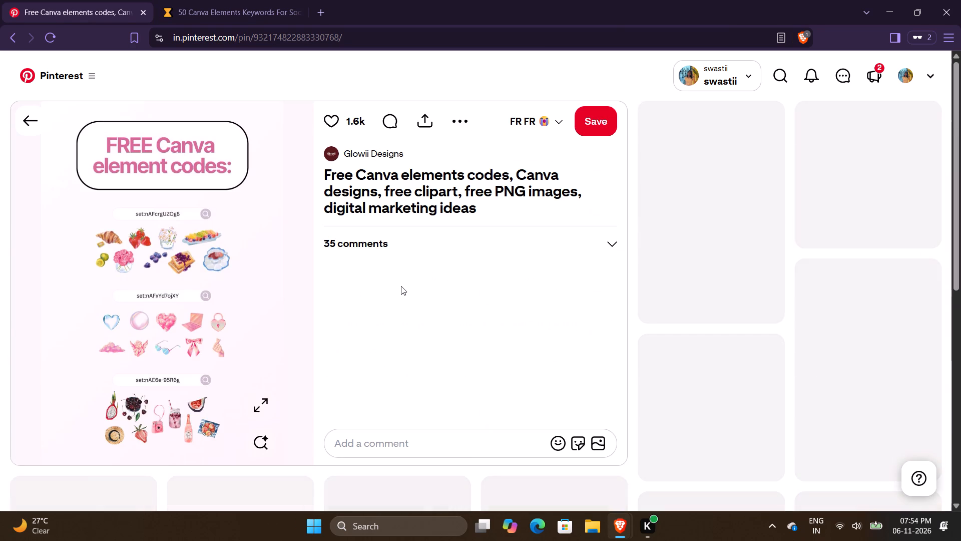
scroll(401, 286, "down", 2)
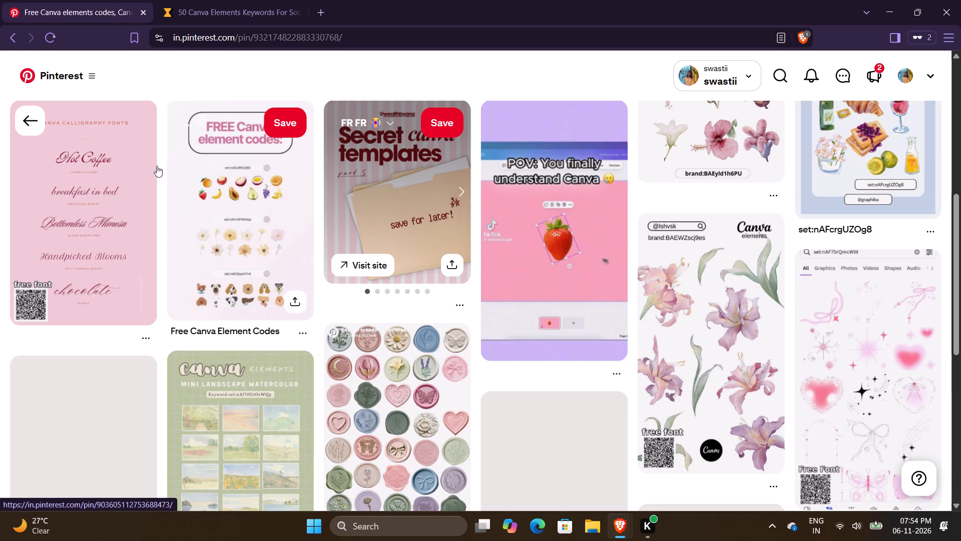
scroll(464, 335, "up", 1)
scroll(464, 335, "down", 1)
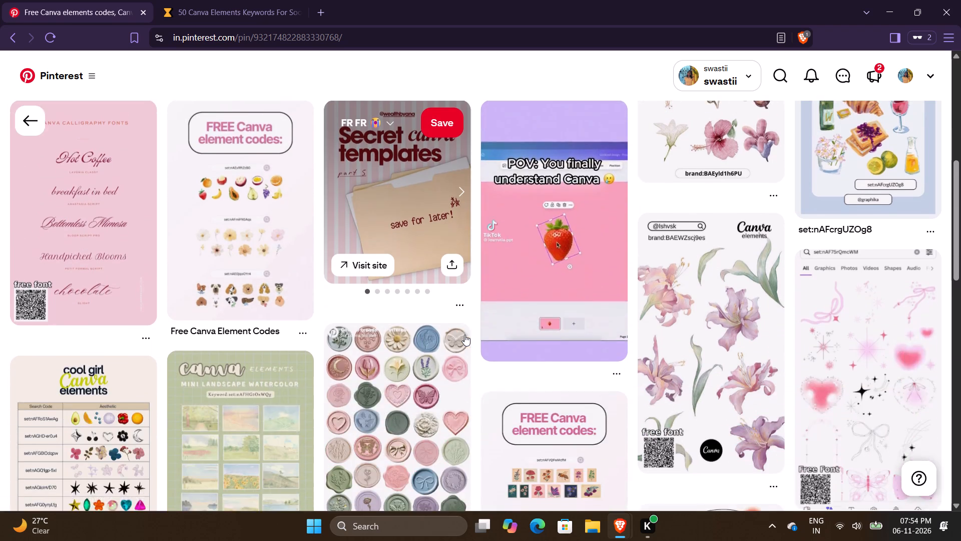
scroll(464, 335, "down", 2)
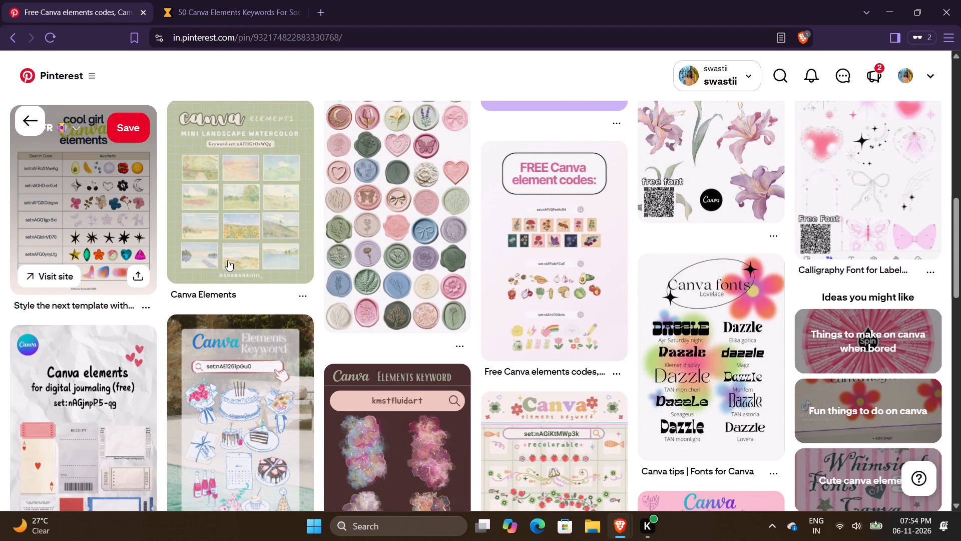
scroll(281, 277, "down", 1)
scroll(653, 328, "down", 1)
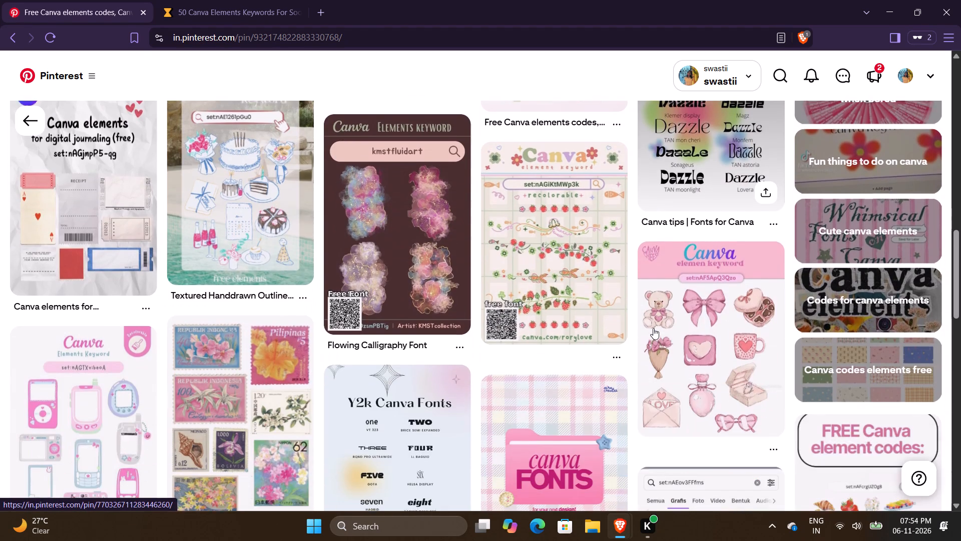
scroll(653, 328, "down", 1)
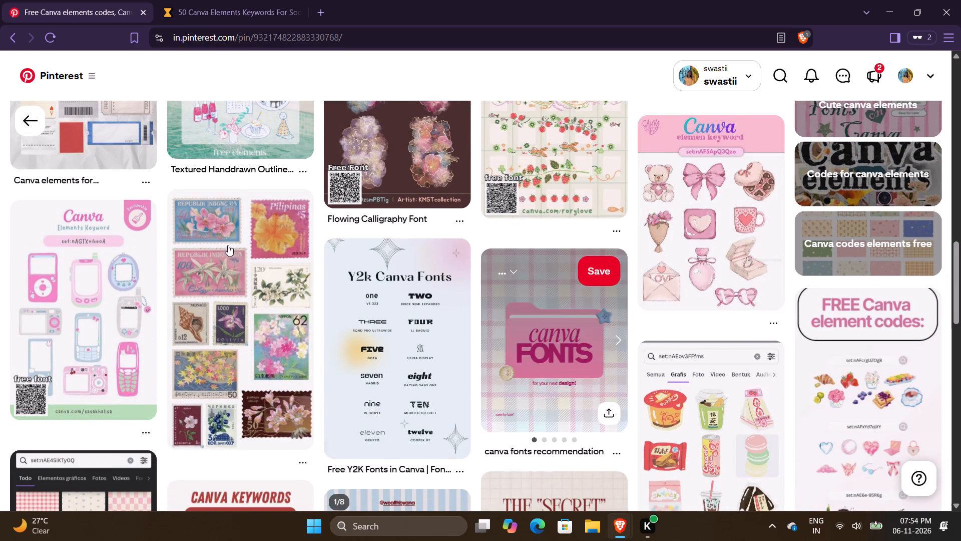
Return to the "canva stickers keywords" search results and look through the pins for flower element keywords.
left_click(33, 131)
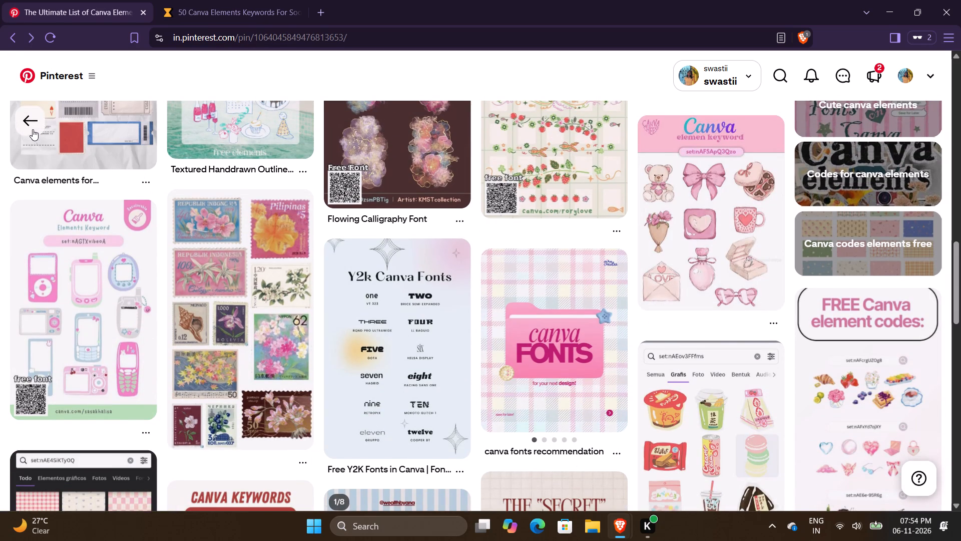
left_click(22, 115)
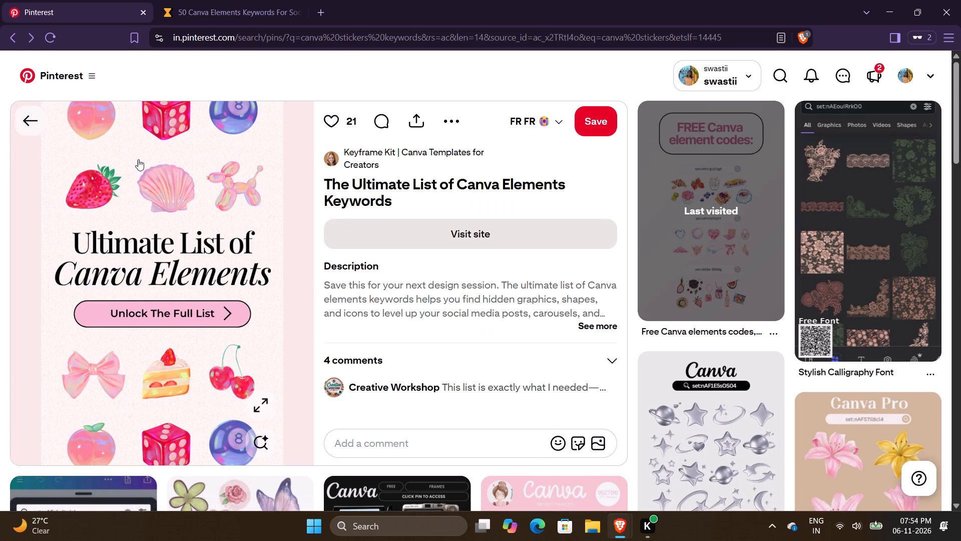
scroll(426, 269, "down", 3)
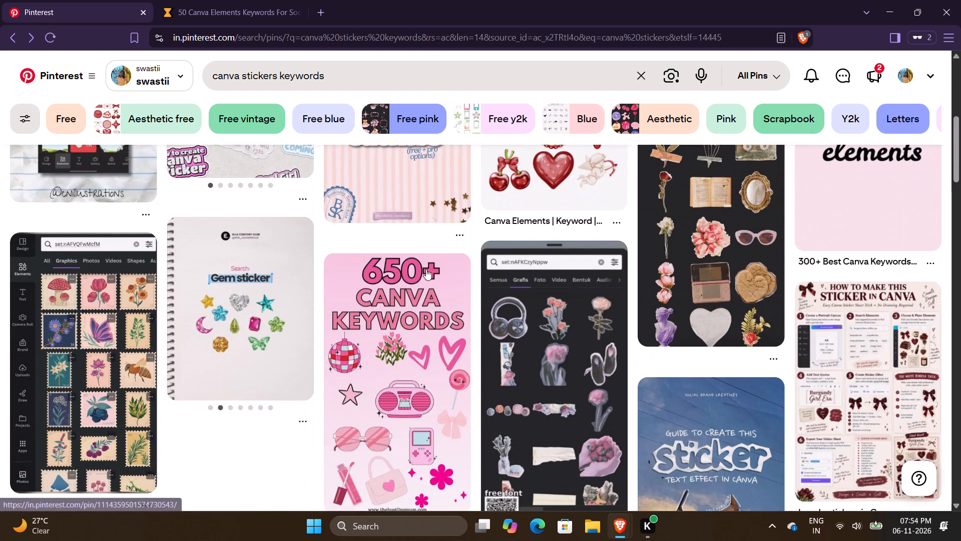
scroll(426, 269, "down", 3)
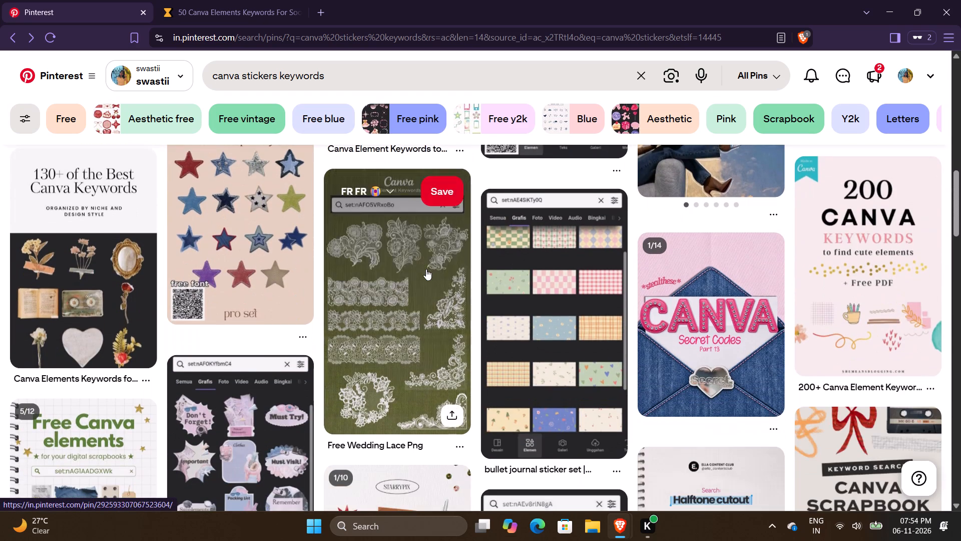
scroll(426, 269, "down", 4)
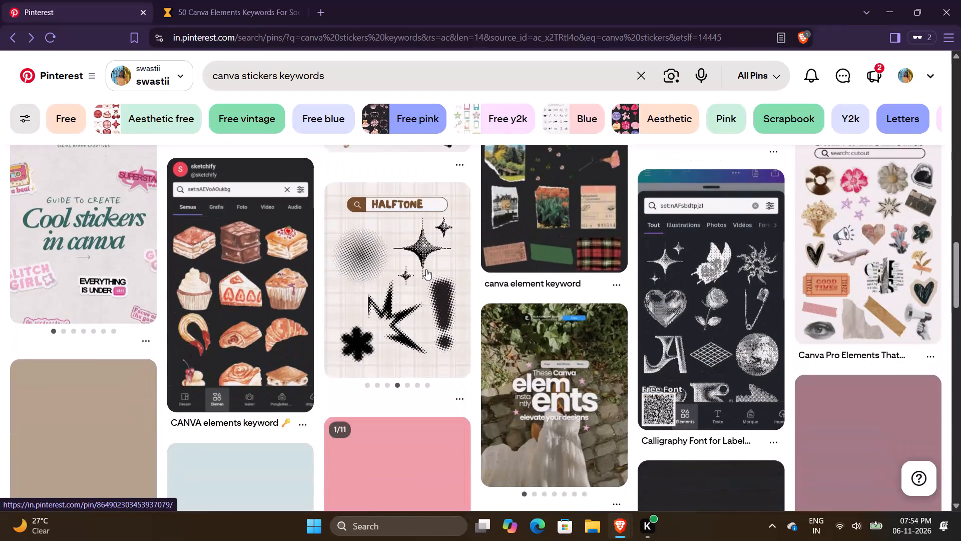
scroll(426, 269, "down", 4)
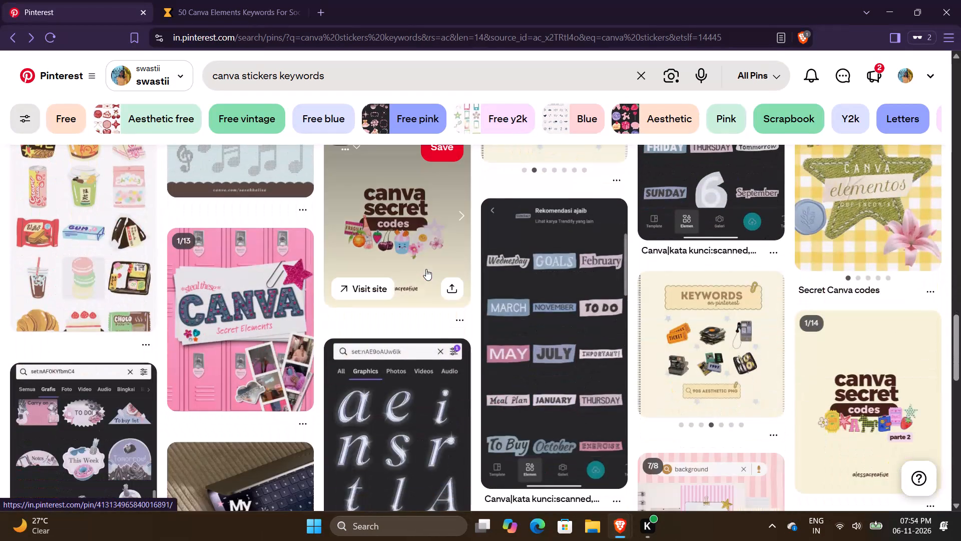
Refine the Pinterest search to "canva stickers keywords flowers".
left_click(362, 80)
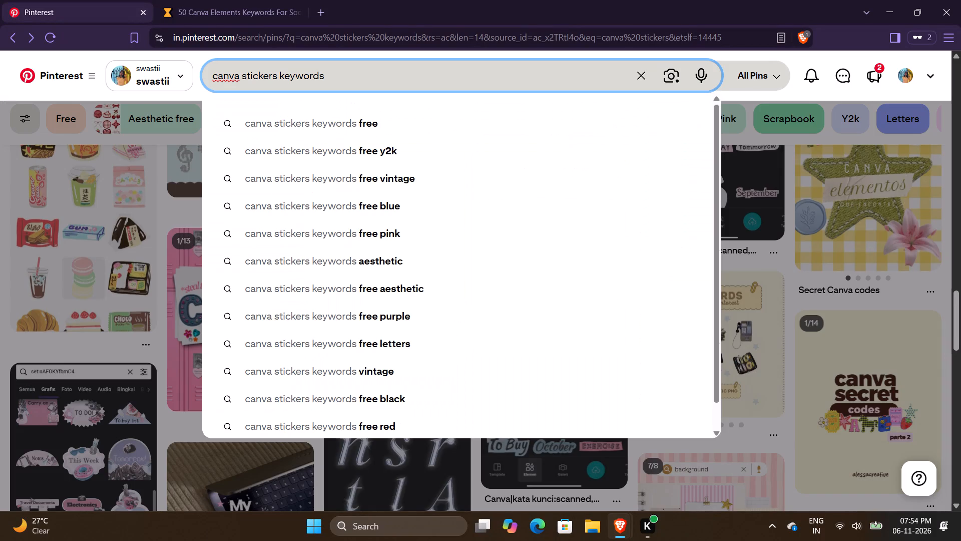
key("space")
type("flowers")
key("Return")
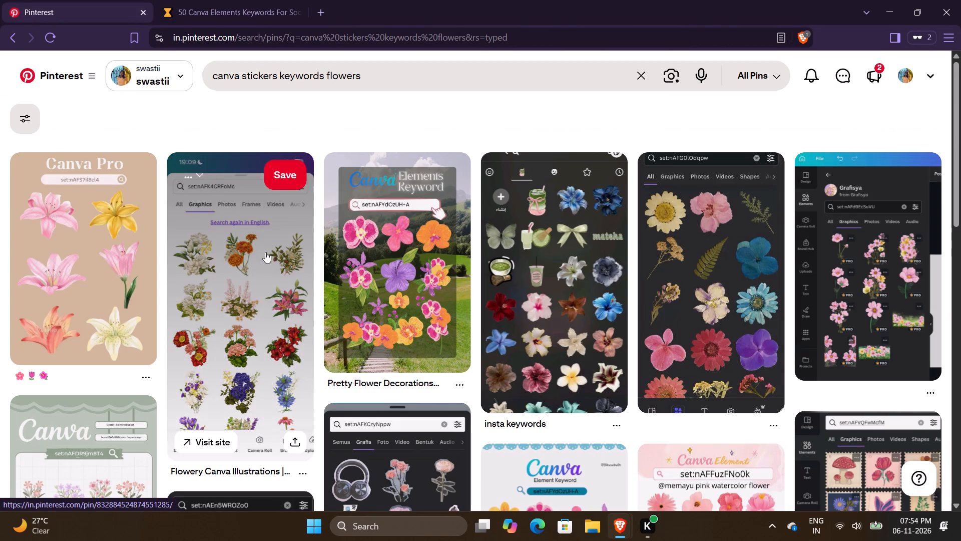
Open the Canva Pro lilies pin and examine its element keyword and the related pins for flower graphics.
left_click(108, 261)
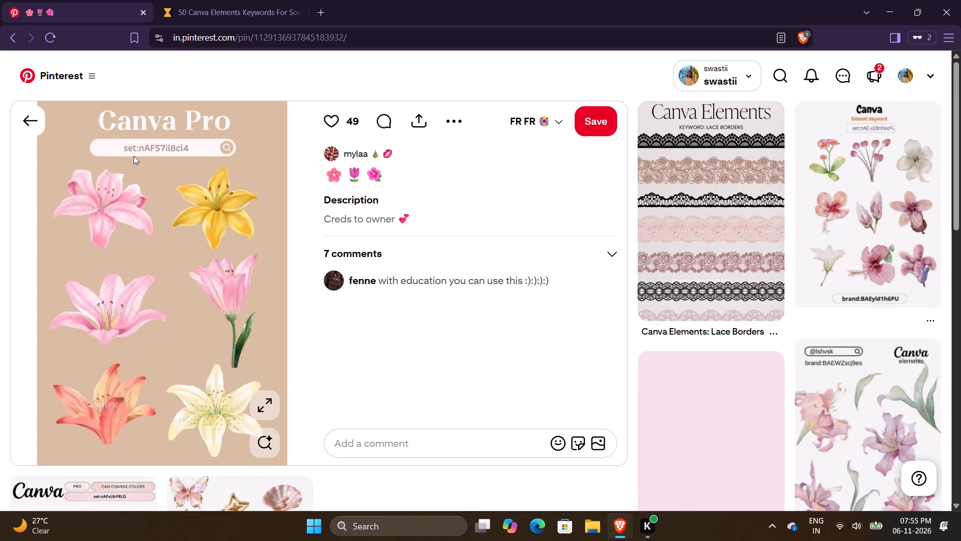
left_click(117, 147)
left_click_drag(117, 147, 178, 159)
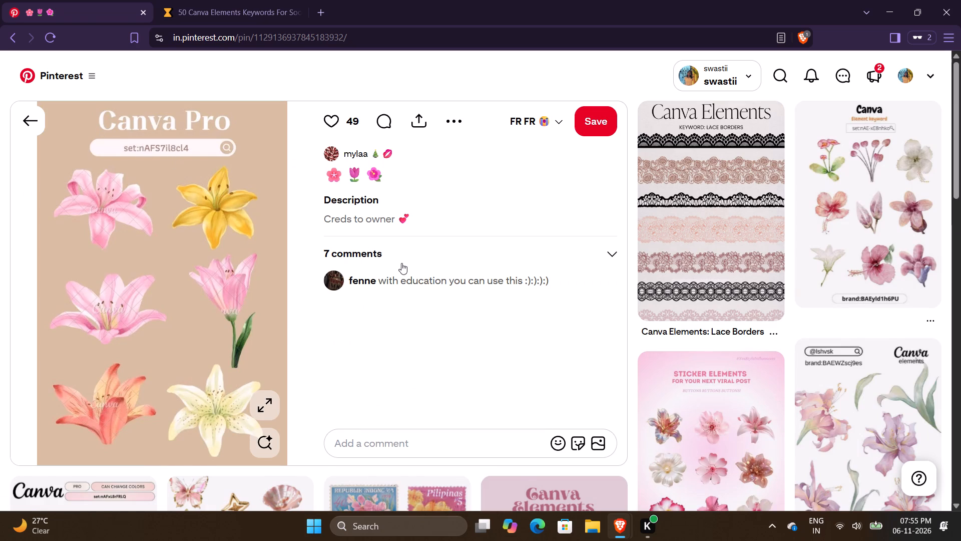
scroll(401, 263, "down", 1)
scroll(401, 263, "up", 1)
scroll(401, 263, "down", 4)
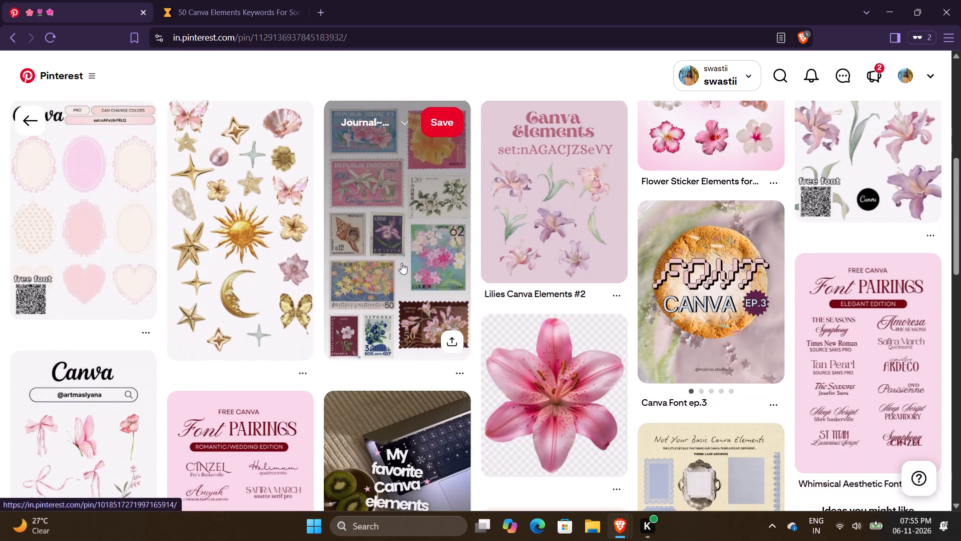
scroll(401, 263, "down", 1)
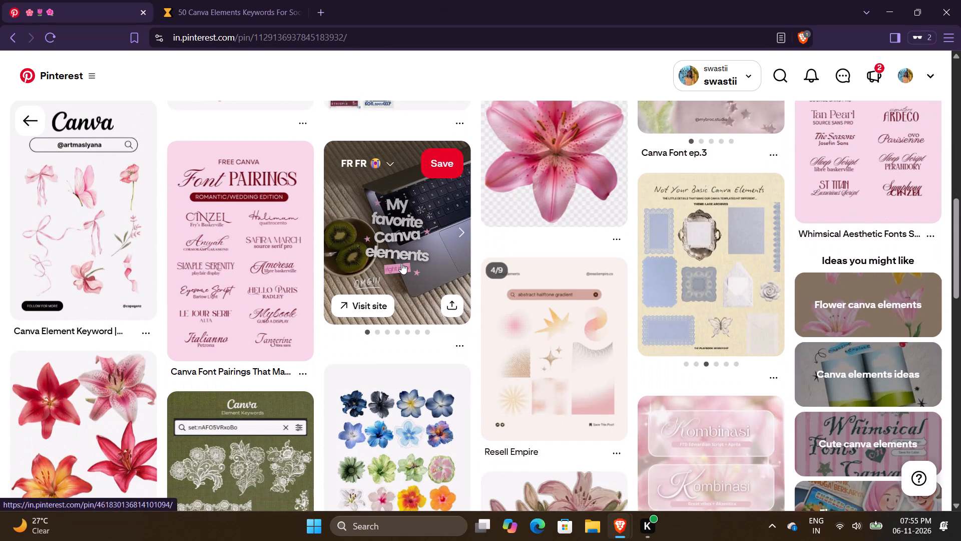
scroll(437, 270, "up", 4)
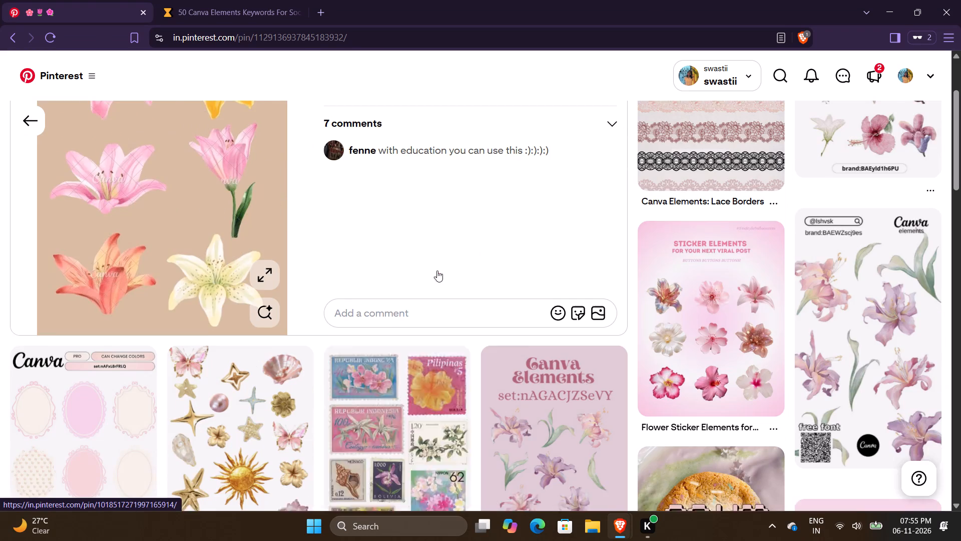
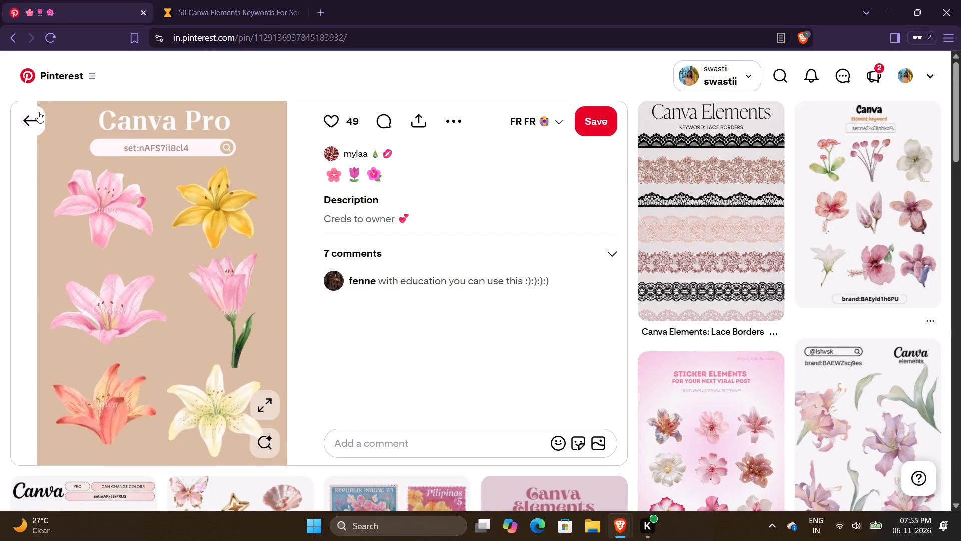
Return to the "canva stickers keywords flowers" results and look through the pins for a suitable flower element keyword.
left_click(33, 125)
scroll(390, 313, "down", 1)
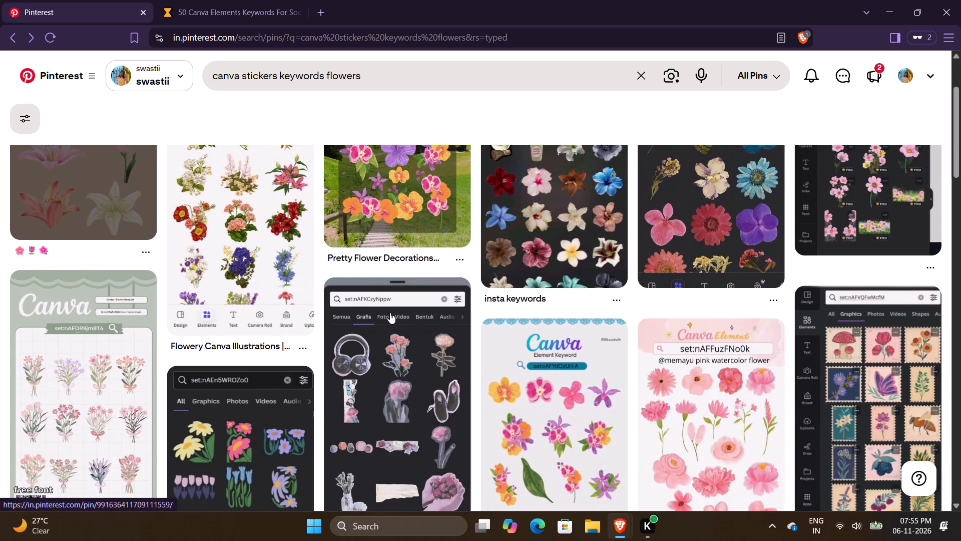
scroll(390, 313, "up", 2)
scroll(390, 313, "down", 2)
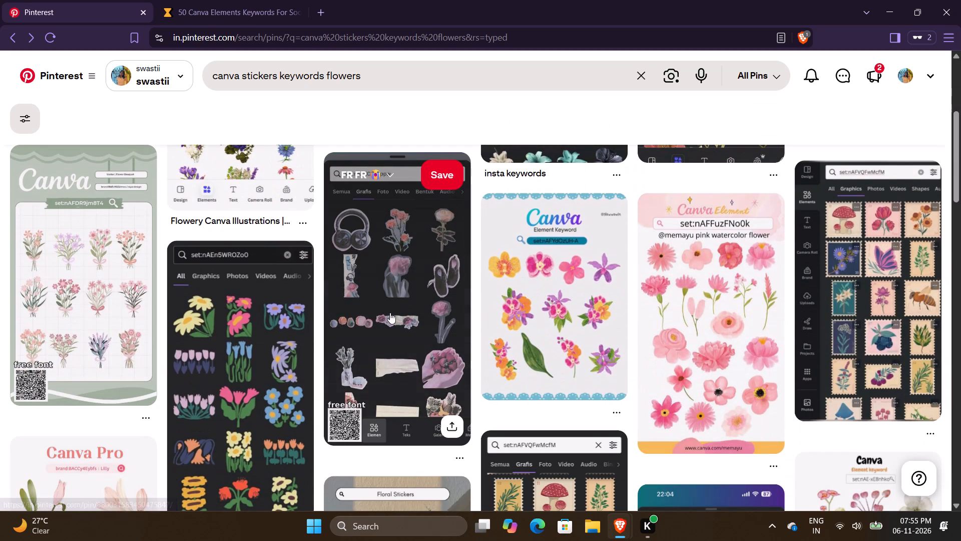
scroll(390, 313, "down", 1)
scroll(390, 313, "up", 1)
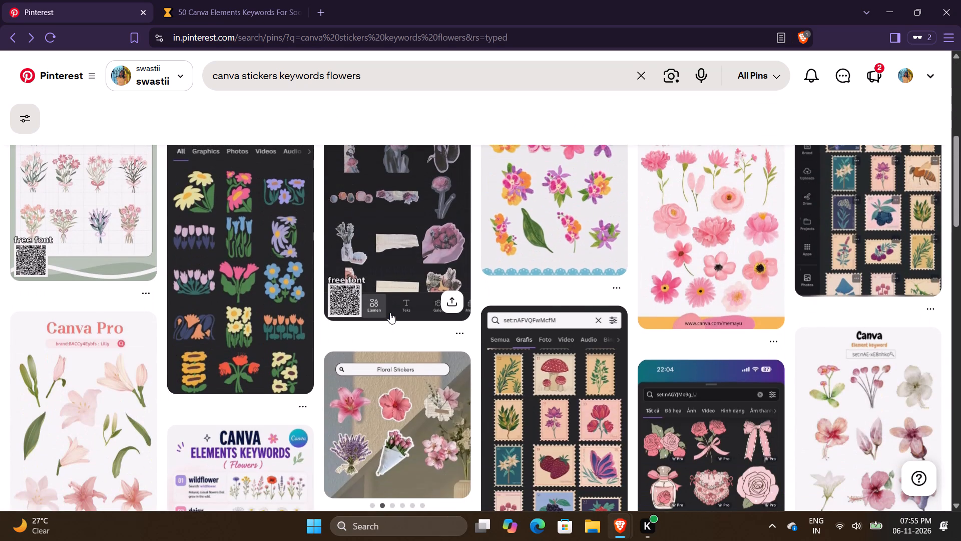
scroll(390, 313, "down", 3)
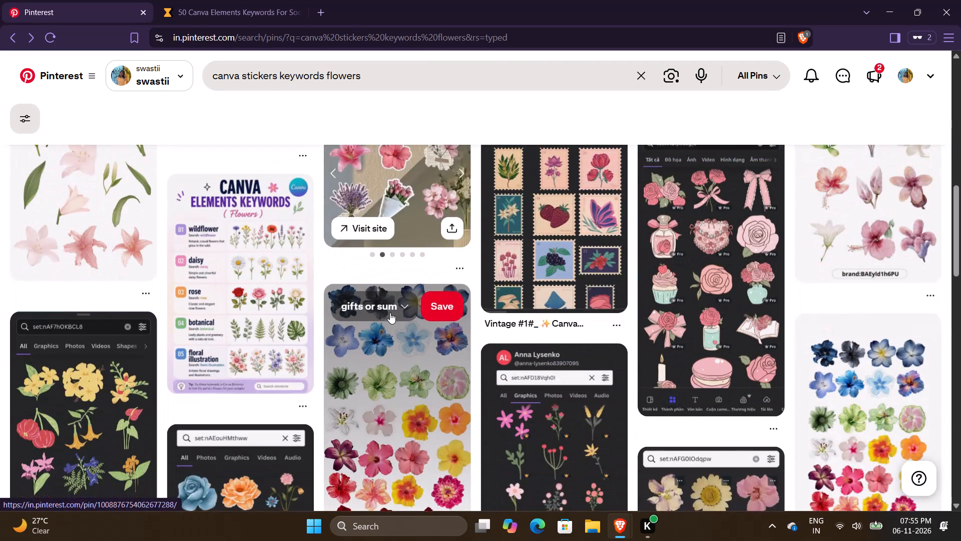
scroll(390, 313, "down", 3)
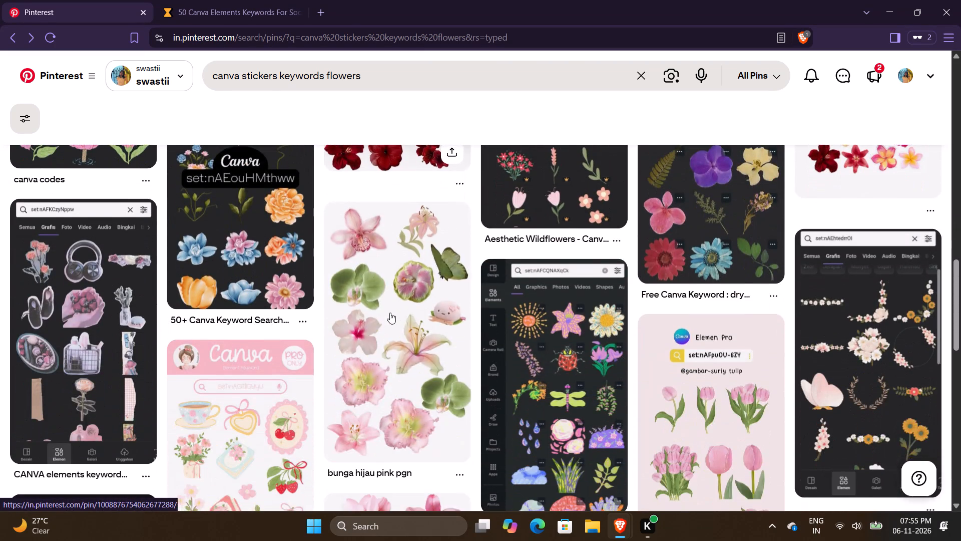
scroll(390, 313, "down", 3)
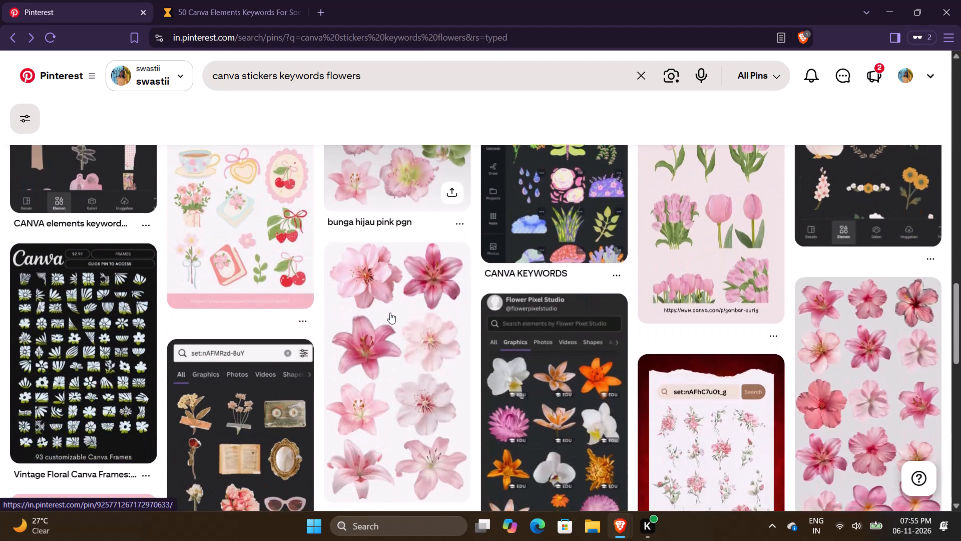
scroll(390, 313, "down", 2)
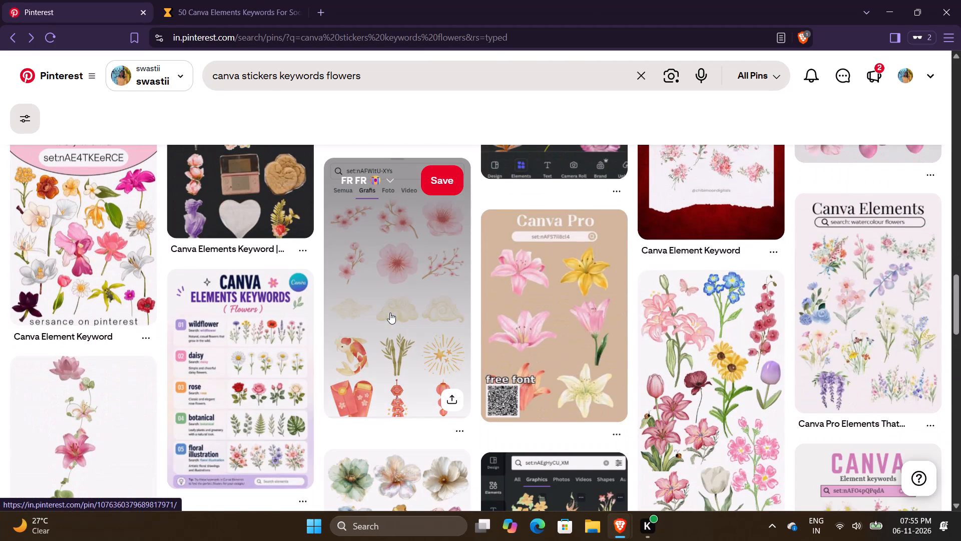
Open the Canva Pro lilies pin and read its element keyword.
left_click(546, 329)
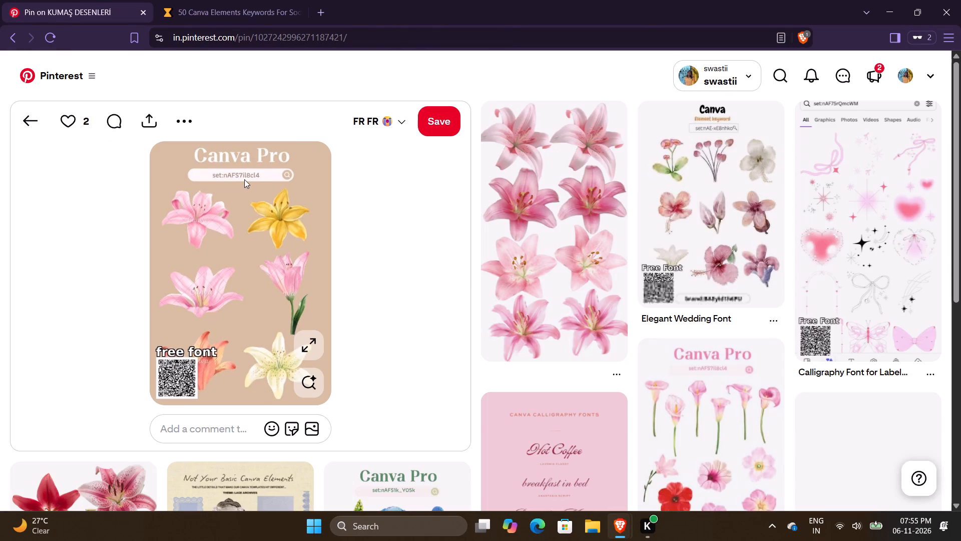
scroll(269, 255, "down", 2)
scroll(269, 255, "up", 4)
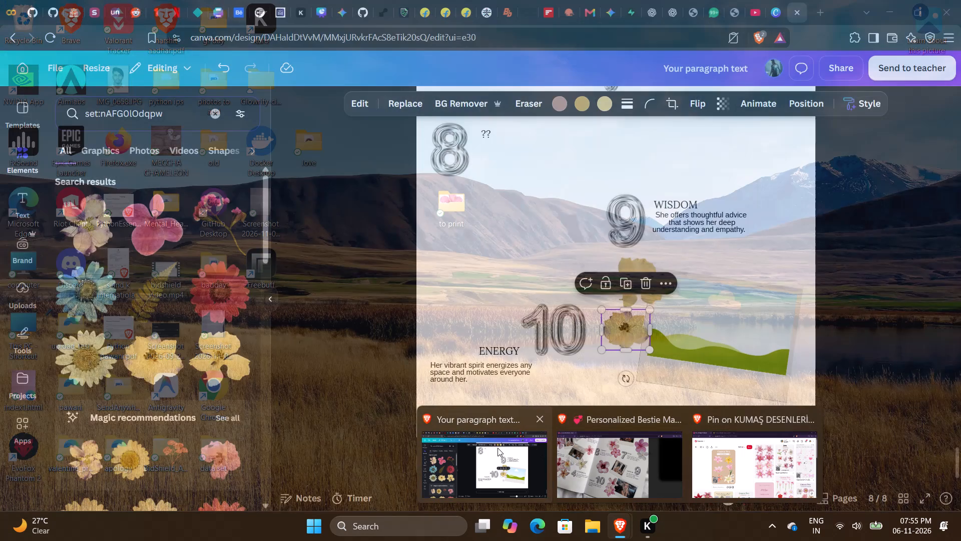
Switch to the Canva design and search the elements for "set:nAFS7il8cl4".
left_click(498, 448)
left_click(167, 112)
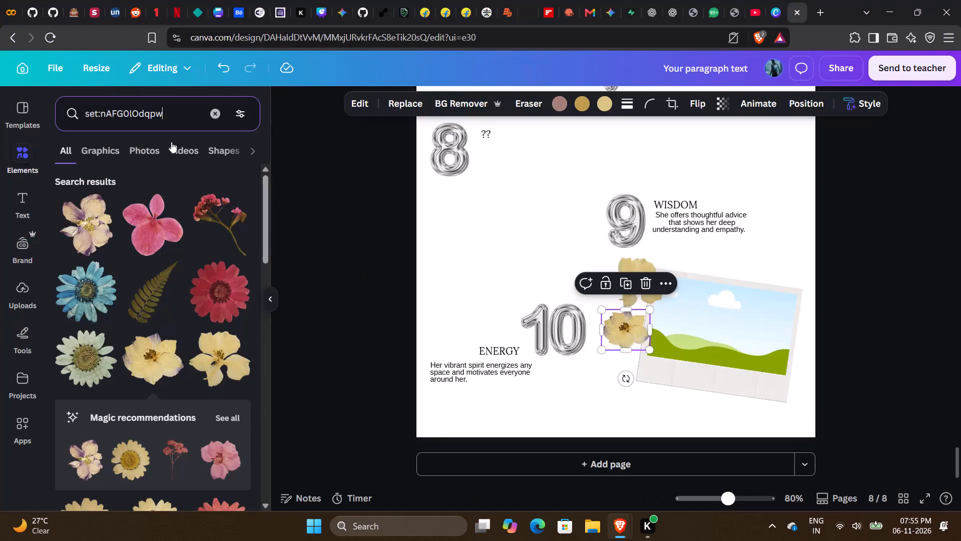
left_click(162, 113)
key("BackSpace")
key("BackSpace")
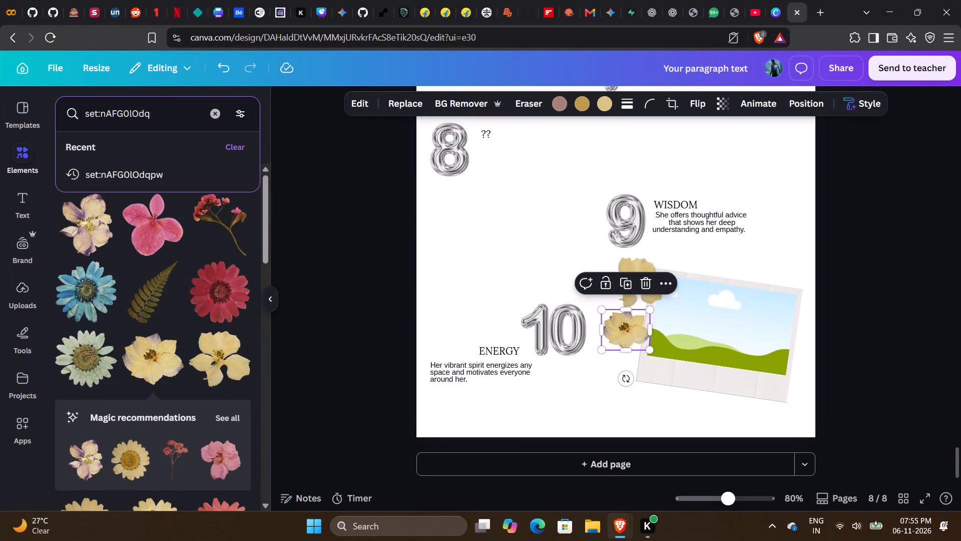
key("BackSpace")
key("BackSpace")
key("BackSpace")
key("BackSpace")
key("BackSpace")
key("BackSpace")
key("shift+s")
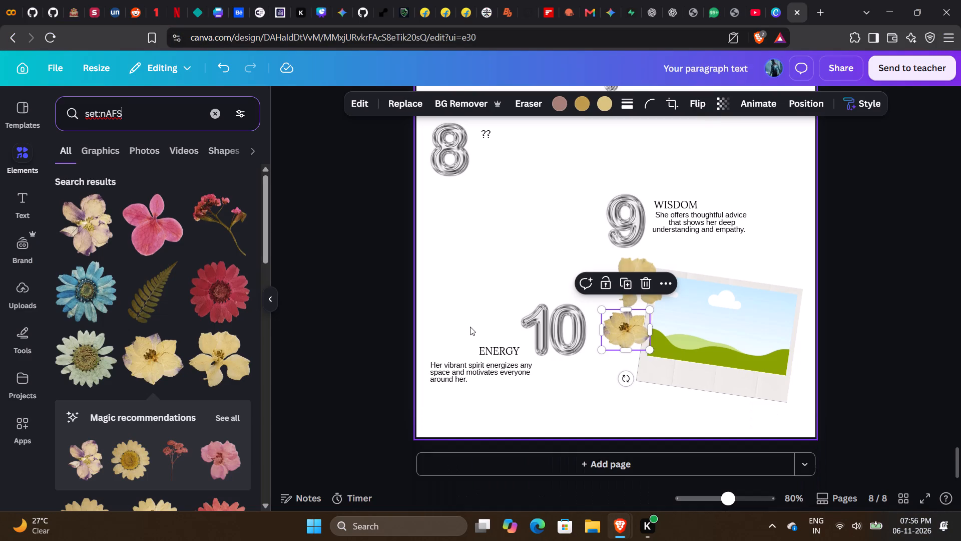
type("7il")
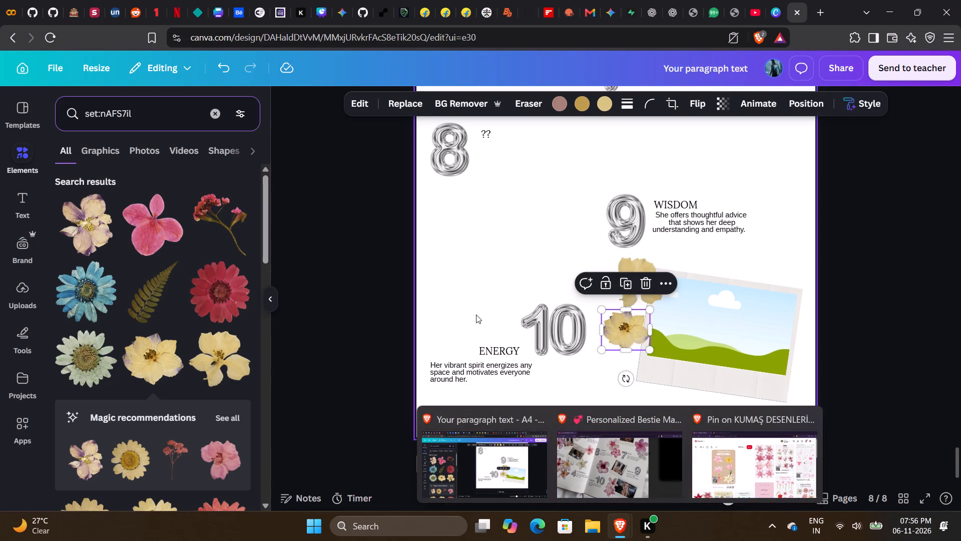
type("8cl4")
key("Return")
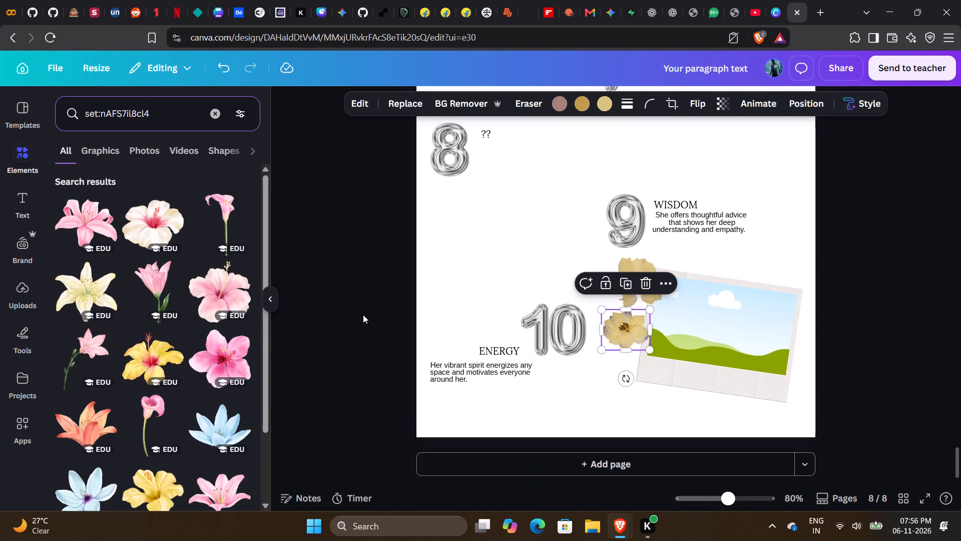
Add the pale pink hibiscus graphic from the search results to page 8.
left_click(211, 286)
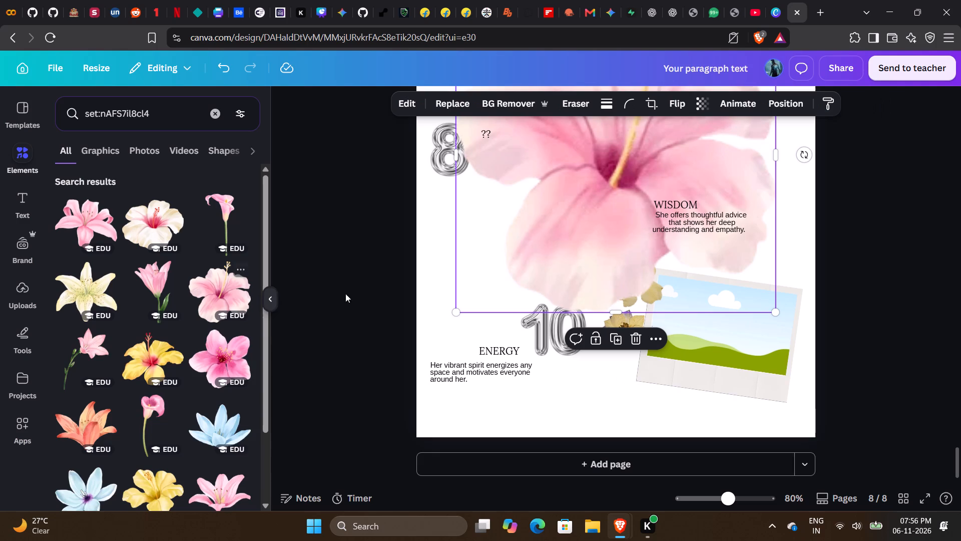
Delete the two pressed yellow flowers beside the polaroid frame, moving the large hibiscus clear of them.
left_click(616, 382)
left_click(628, 334)
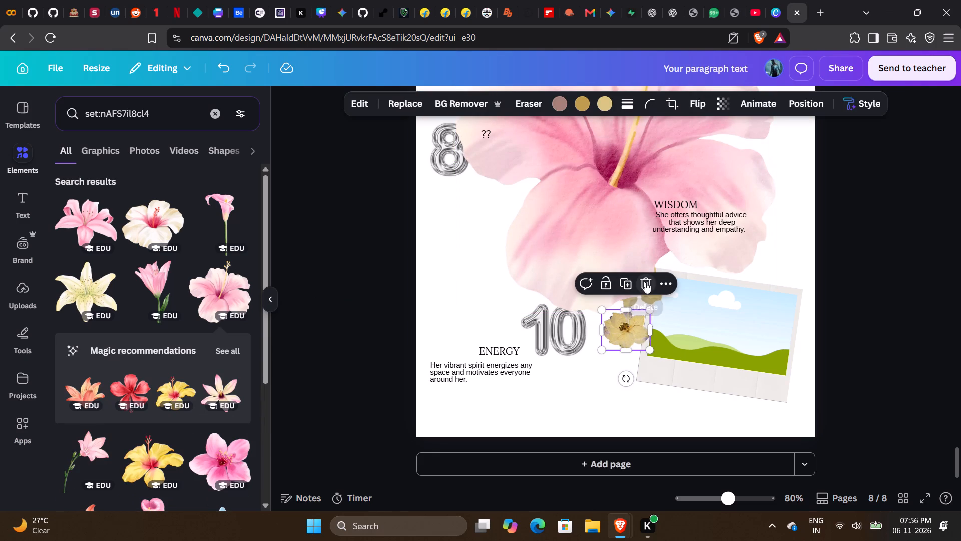
left_click(645, 282)
left_click_drag(608, 254, 494, 254)
left_click(642, 290)
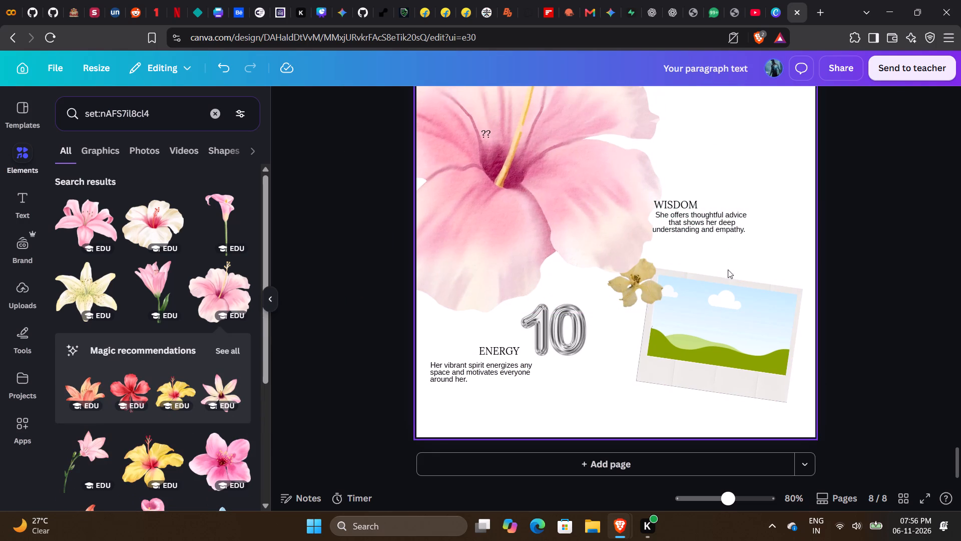
left_click(664, 288)
left_click(657, 234)
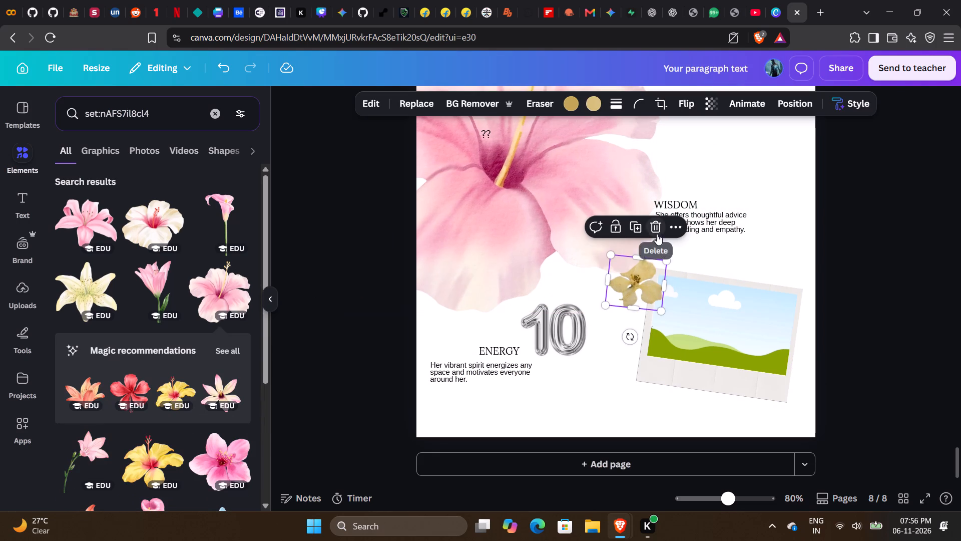
Shrink the hibiscus to a small accent and place it over the polaroid frame's upper-left corner, below the number 9.
left_click(560, 233)
left_click_drag(660, 313, 548, 220)
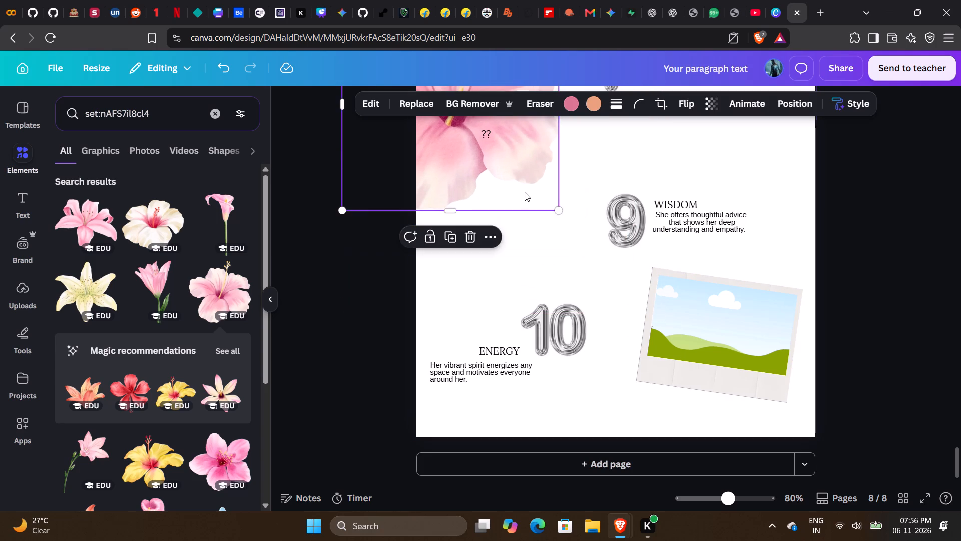
left_click_drag(525, 180, 563, 302)
left_click_drag(539, 220, 540, 259)
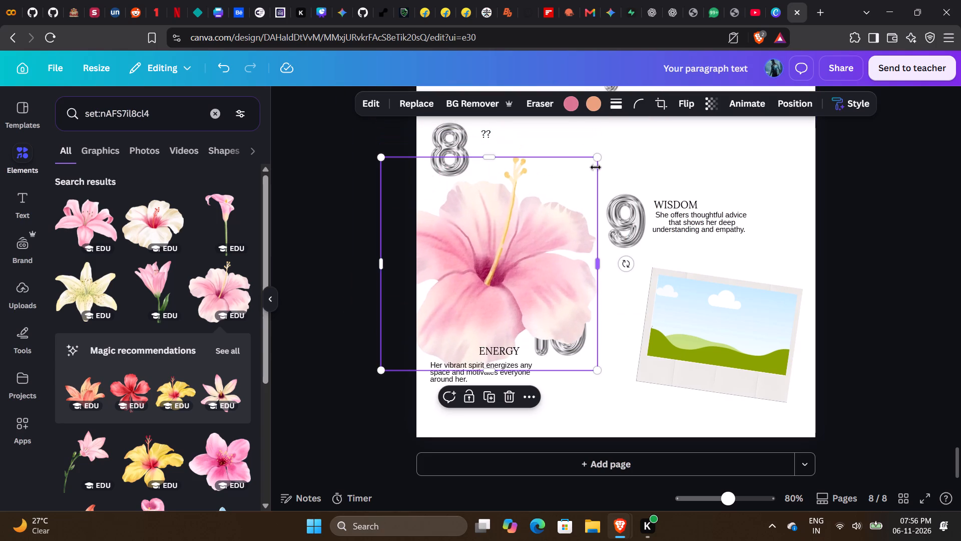
left_click_drag(596, 160, 483, 263)
left_click_drag(452, 320, 576, 304)
left_click_drag(615, 356, 580, 301)
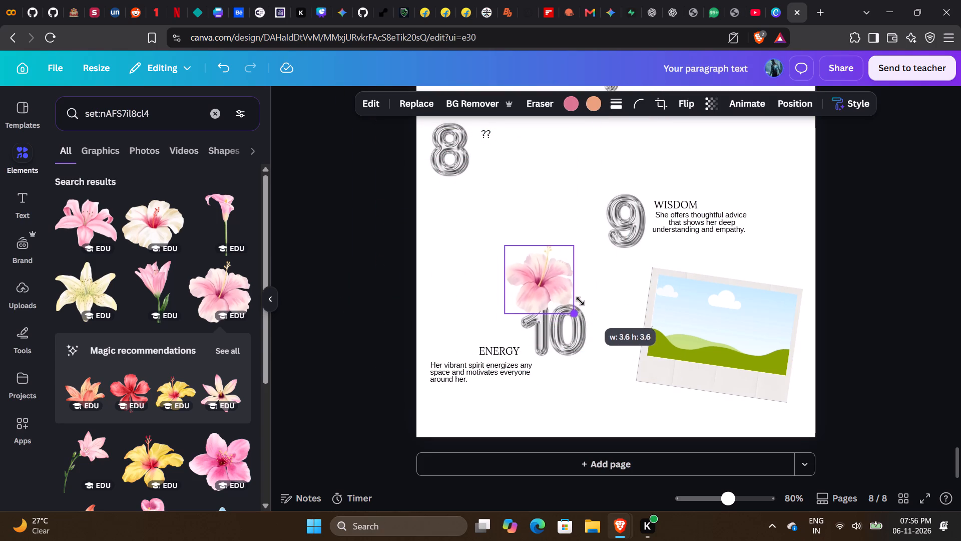
left_click_drag(580, 301, 570, 291)
left_click_drag(525, 273, 628, 279)
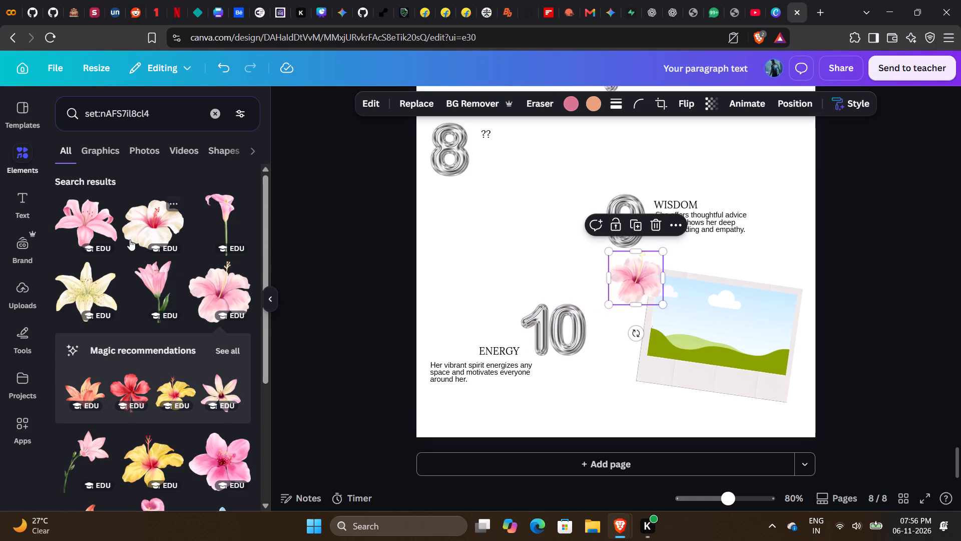
Add the pink lily graphic to page 8 and shrink it to about the hibiscus's width.
scroll(130, 239, "down", 1)
scroll(179, 339, "down", 1)
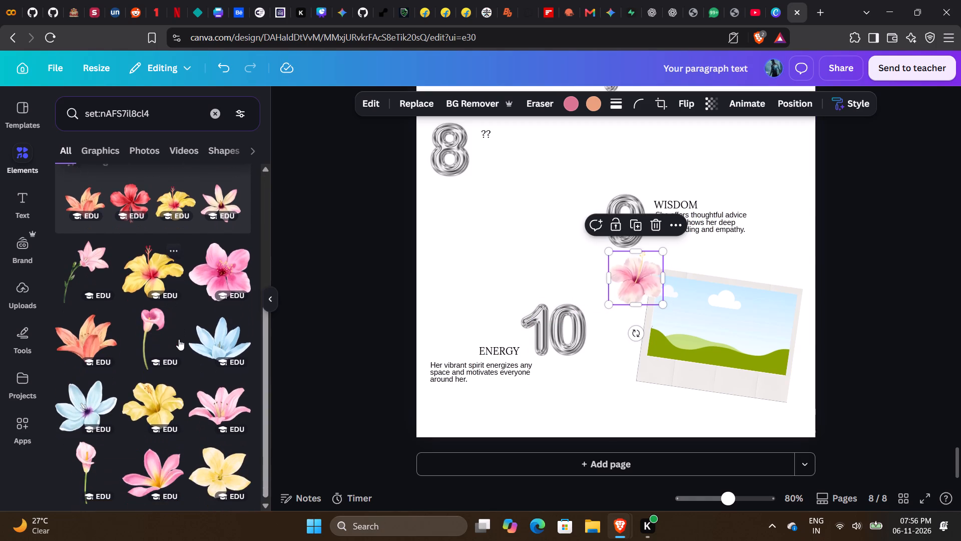
left_click(215, 399)
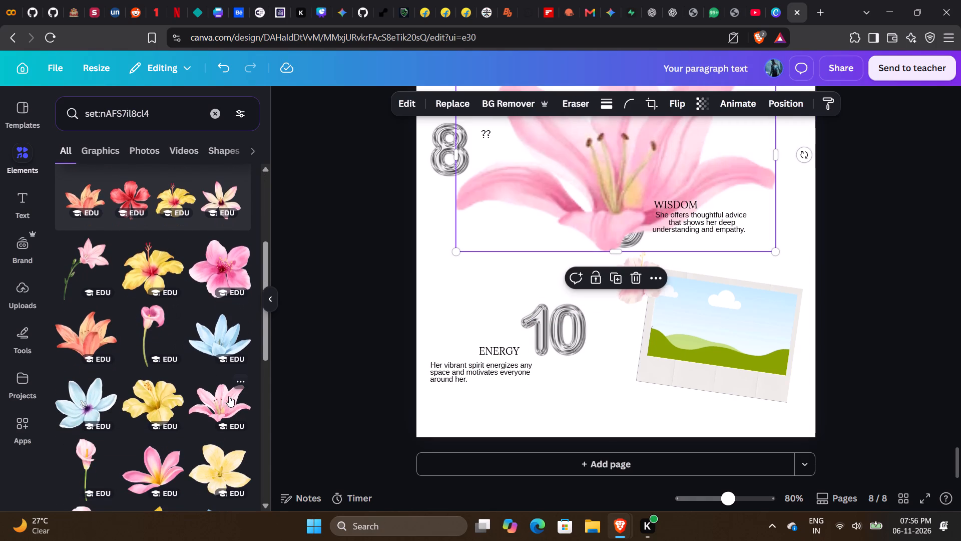
left_click_drag(578, 169, 491, 285)
left_click_drag(690, 366, 518, 259)
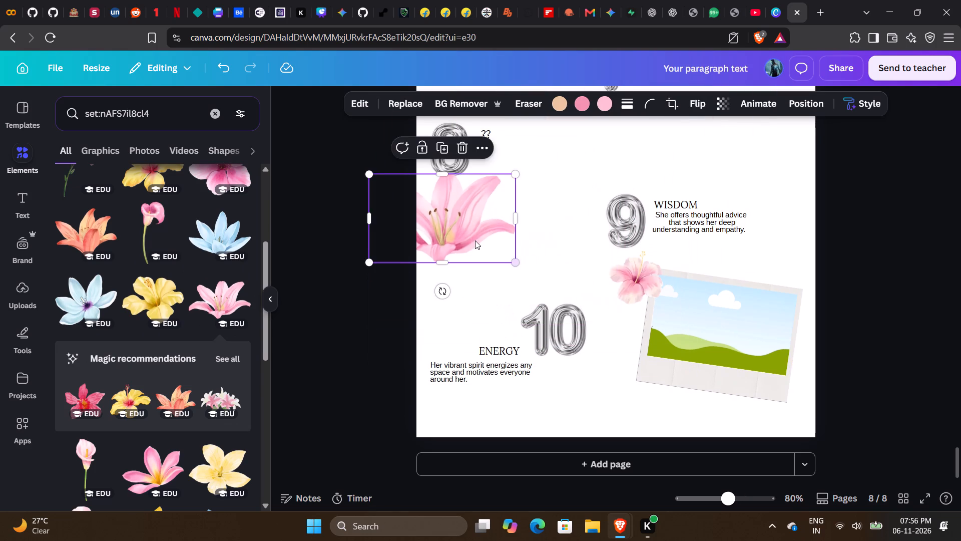
left_click_drag(475, 240, 549, 291)
left_click_drag(587, 314, 509, 243)
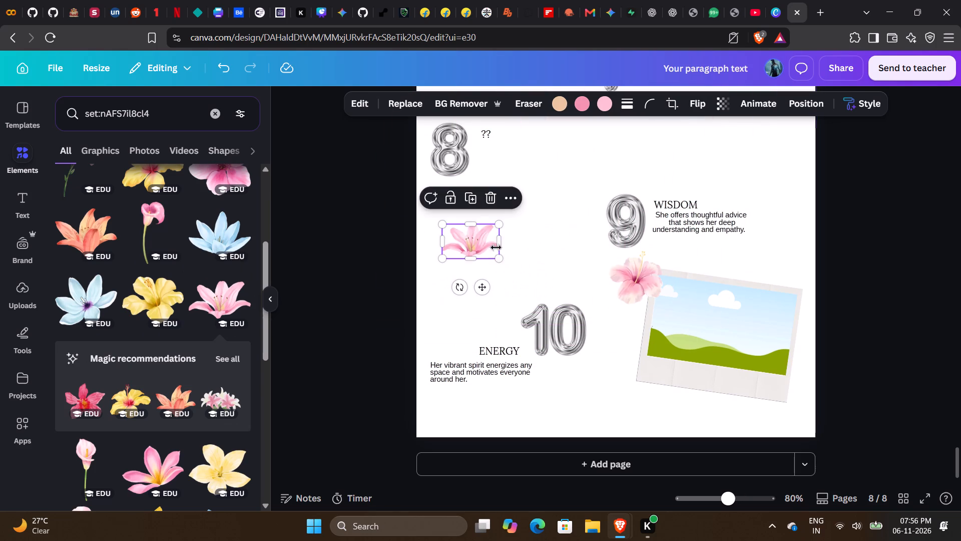
Place the lily over the polaroid frame's lower-left corner, tilt it slightly counter-clockwise and enlarge it a little.
left_click_drag(475, 242, 635, 354)
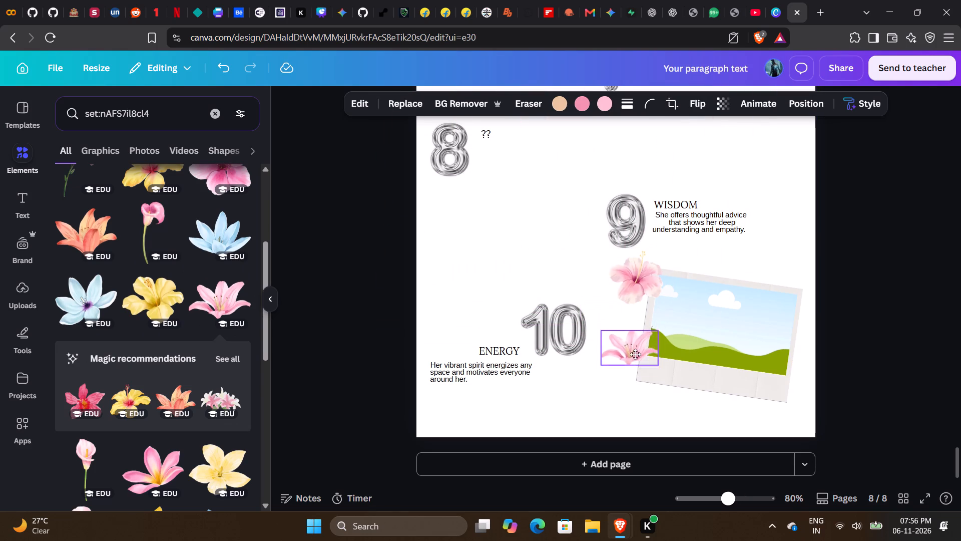
left_click_drag(635, 354, 635, 372)
left_click_drag(618, 412, 618, 415)
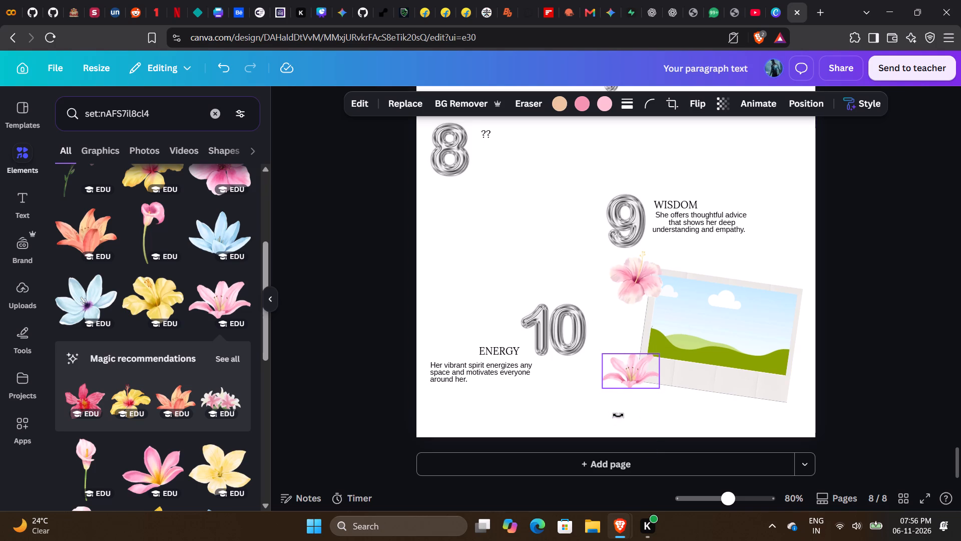
left_click_drag(618, 415, 627, 426)
left_click_drag(604, 390, 593, 399)
left_click(686, 412)
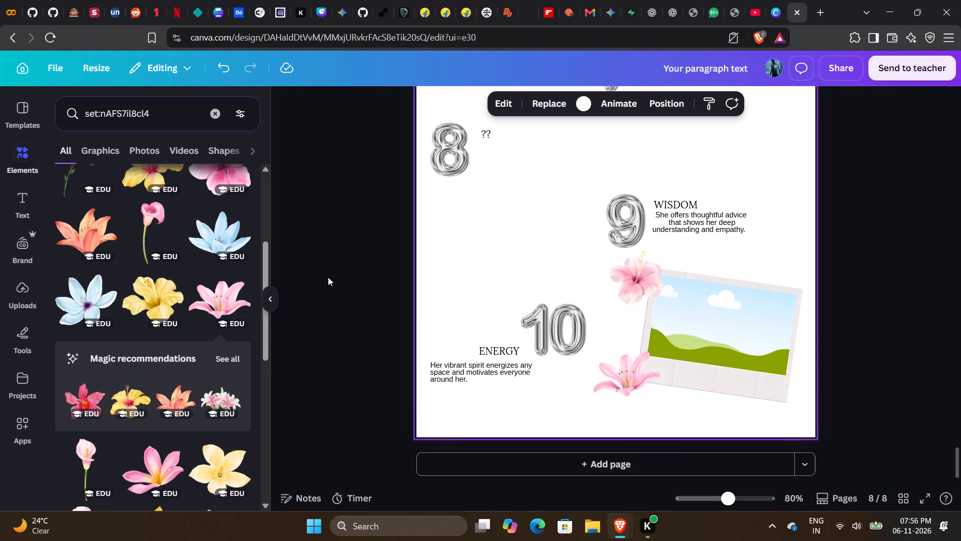
Check the flower placement around number 10 in the reference magazine spread on Pinterest, and return to the Canva design.
scroll(149, 299, "up", 1)
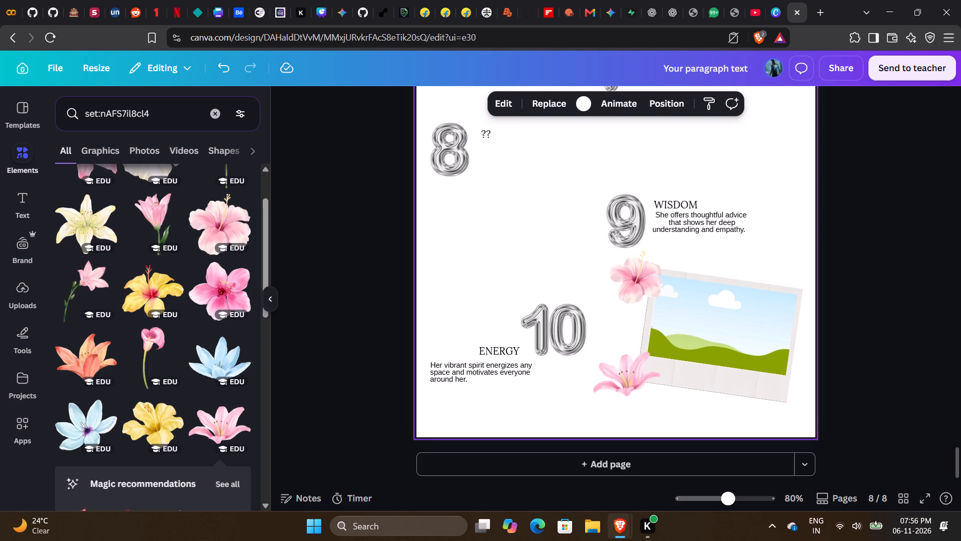
left_click(647, 485)
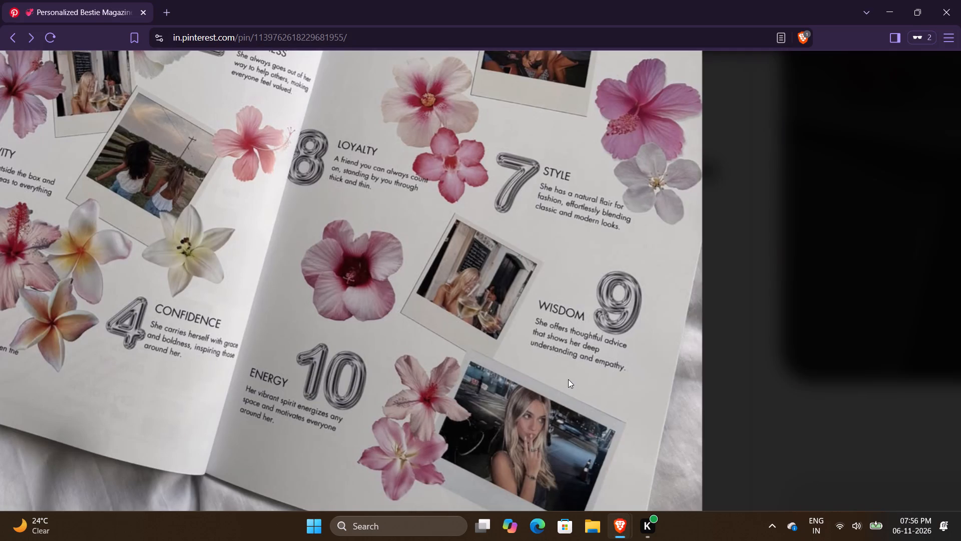
left_click_drag(567, 354, 570, 366)
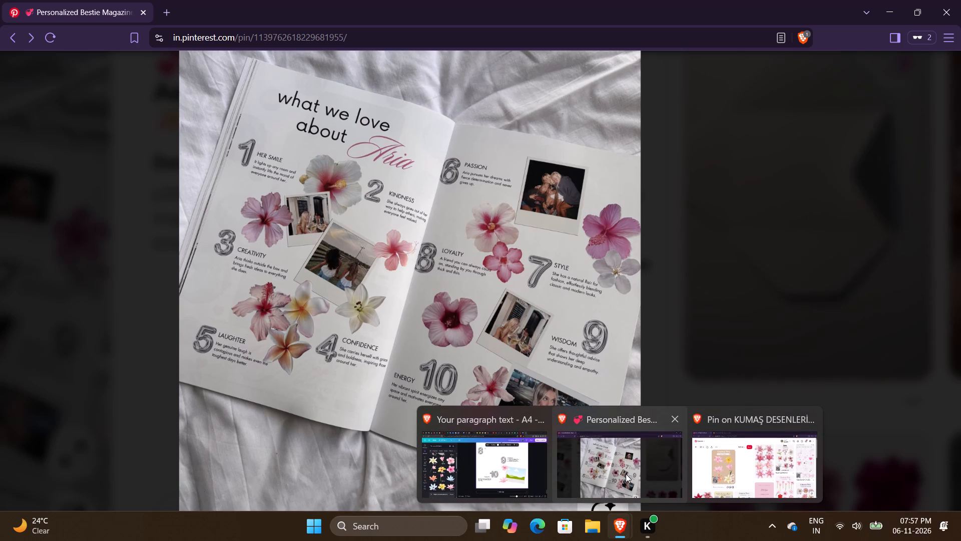
left_click(532, 455)
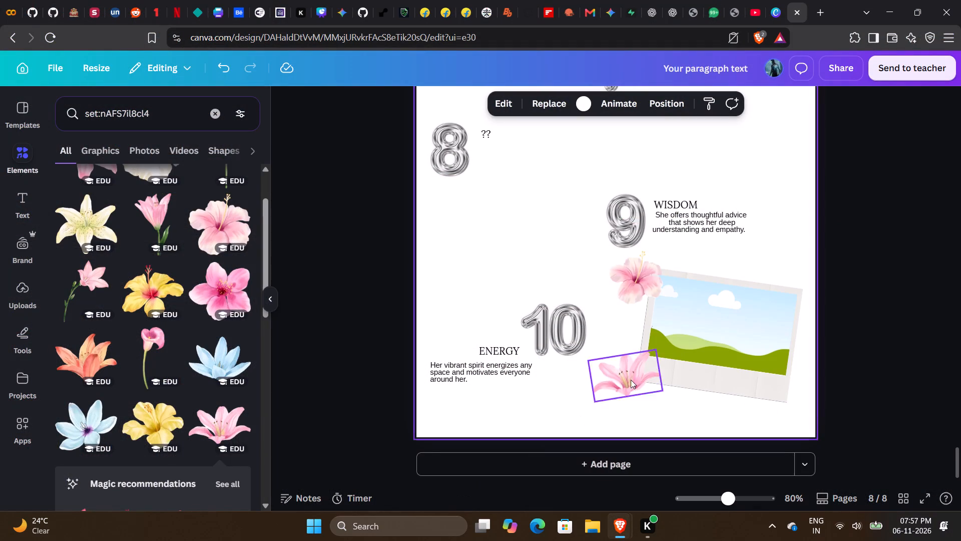
Nudge the hibiscus slightly up and to the right so it sits closer to the polaroid frame's upper-left corner.
left_click(639, 287)
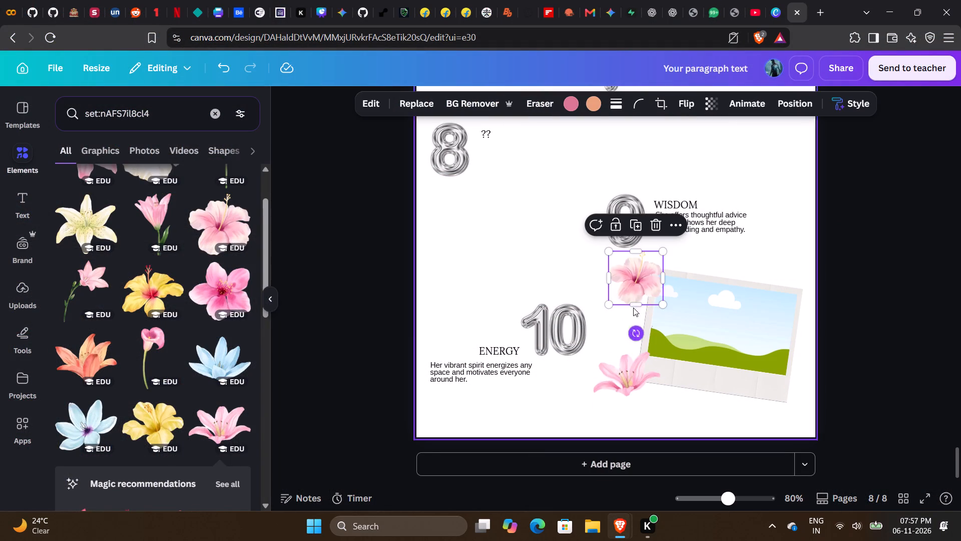
left_click_drag(639, 282, 651, 276)
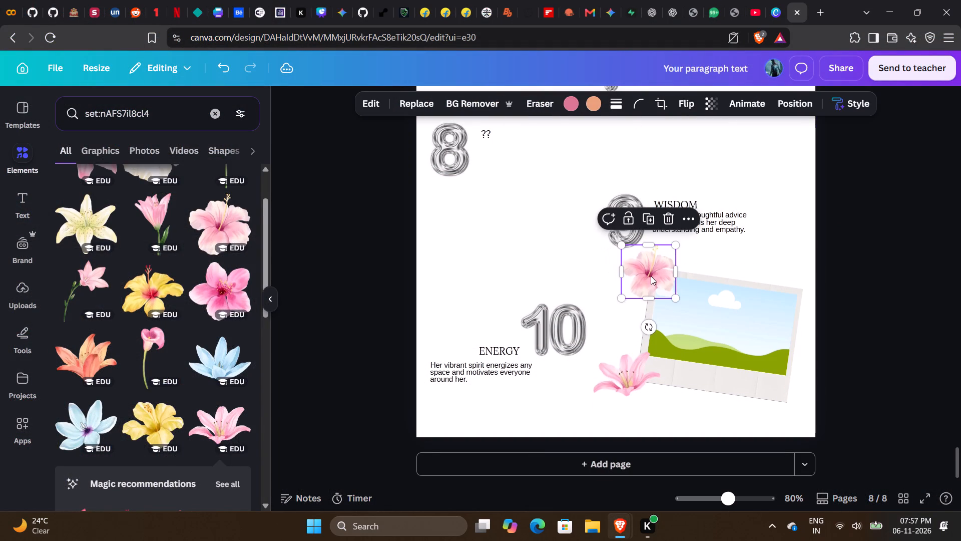
left_click(577, 279)
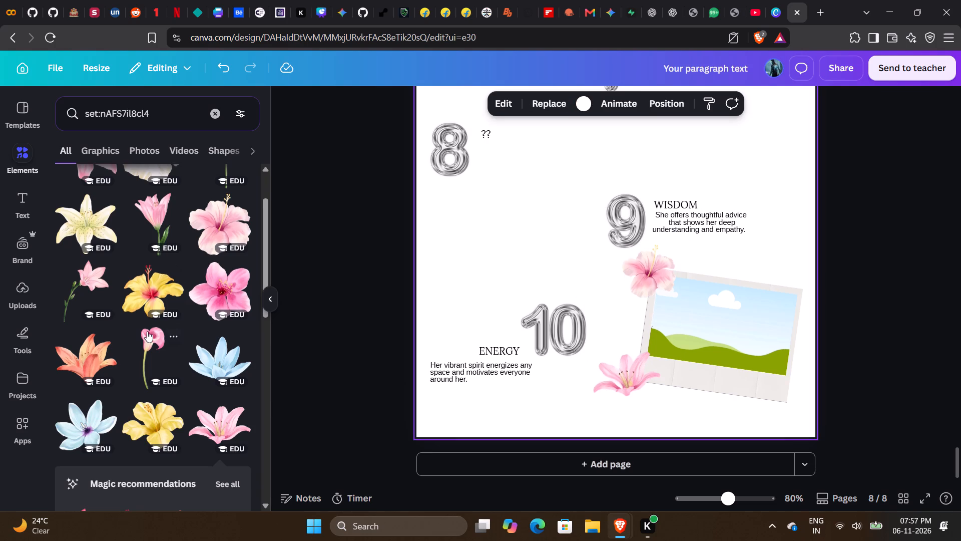
Check the layout around numbers 9 and 10 in the reference magazine spread on Pinterest, and return to the Canva design.
scroll(123, 334, "up", 2)
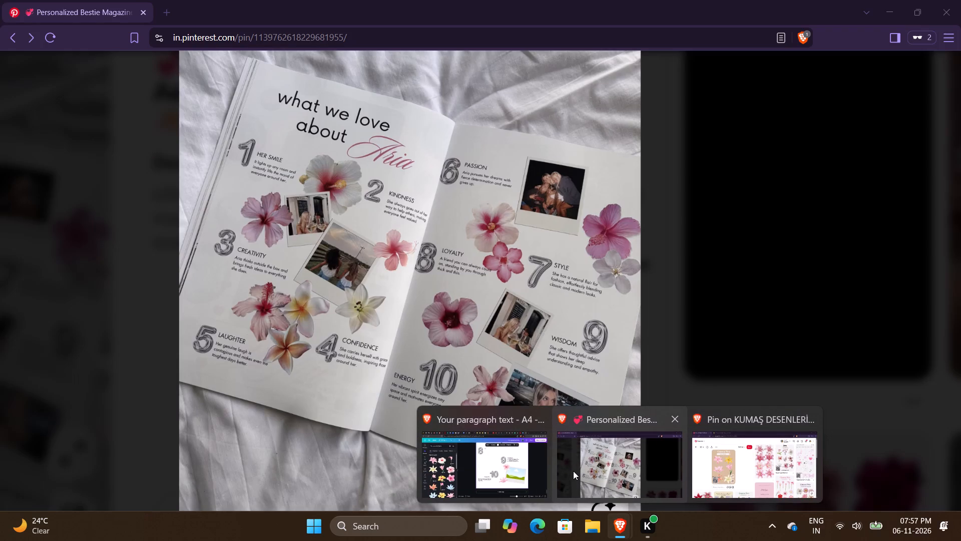
left_click(573, 471)
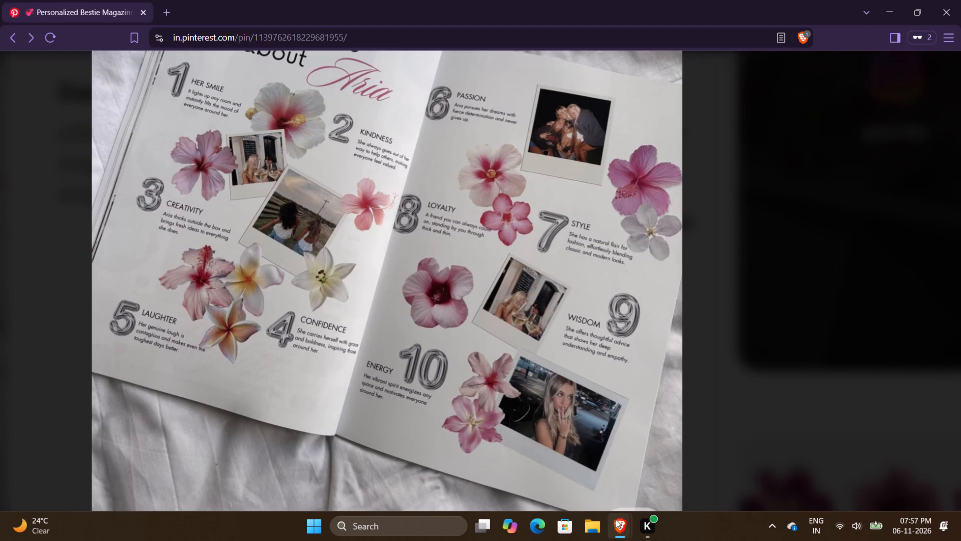
left_click(517, 454)
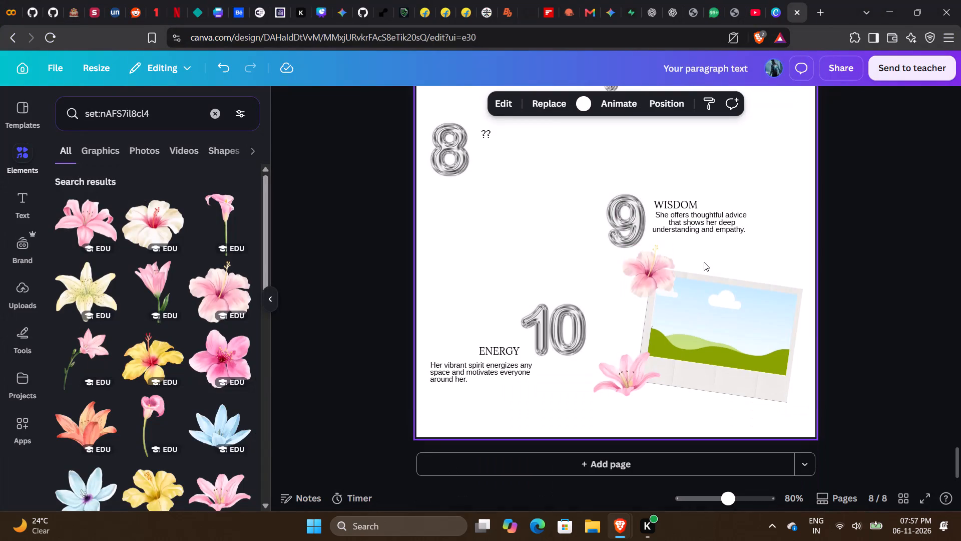
Shift the Wisdom description, its heading and the number 9 balloon to the right, keeping them grouped above the polaroid frame.
left_click(703, 220)
left_click(796, 257)
left_click(687, 229)
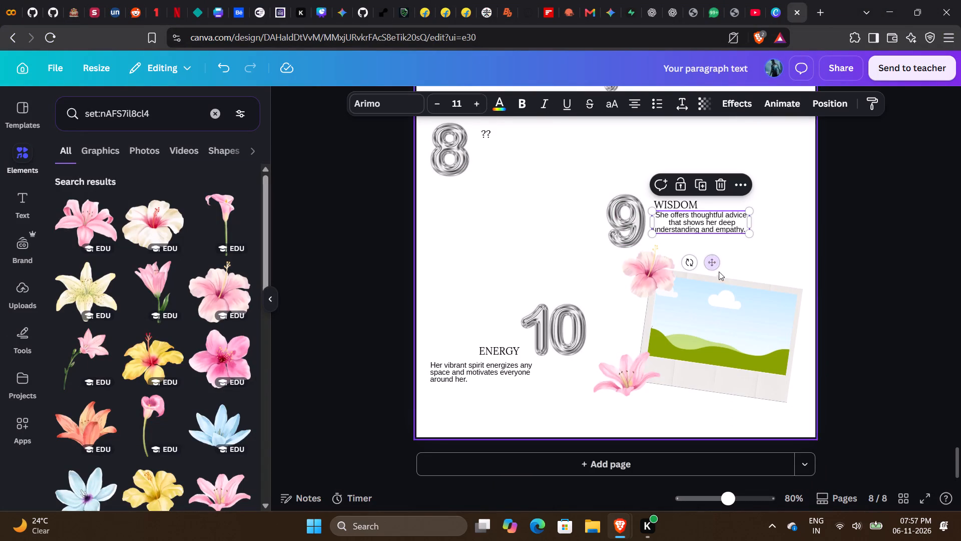
left_click_drag(714, 265, 769, 276)
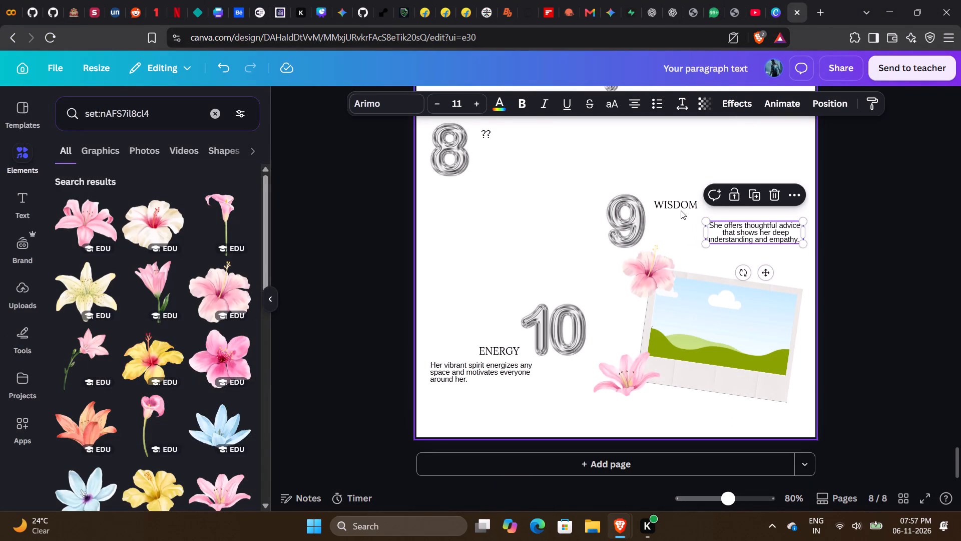
left_click(681, 208)
left_click_drag(683, 241, 743, 246)
left_click(658, 232)
left_click(633, 229)
left_click_drag(625, 222, 689, 215)
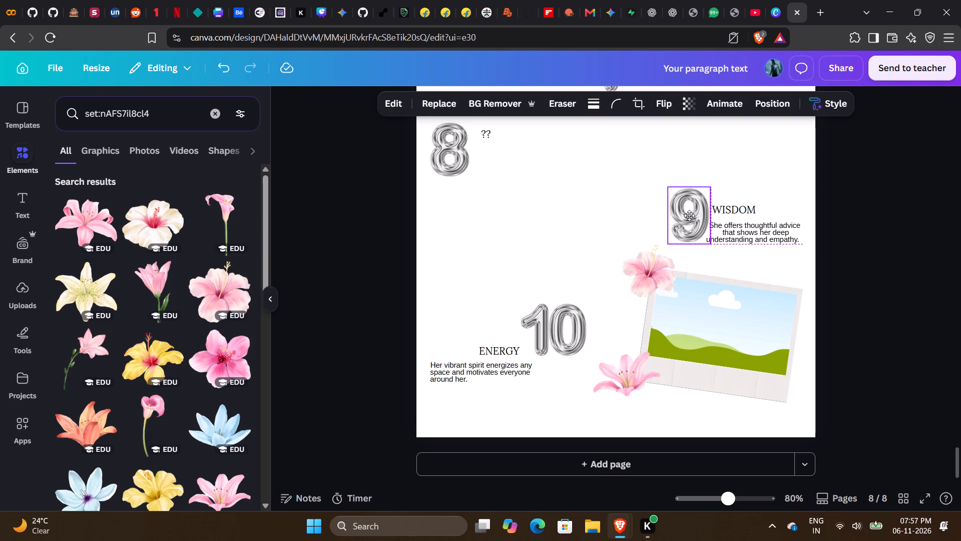
left_click_drag(689, 215, 689, 213)
left_click(737, 266)
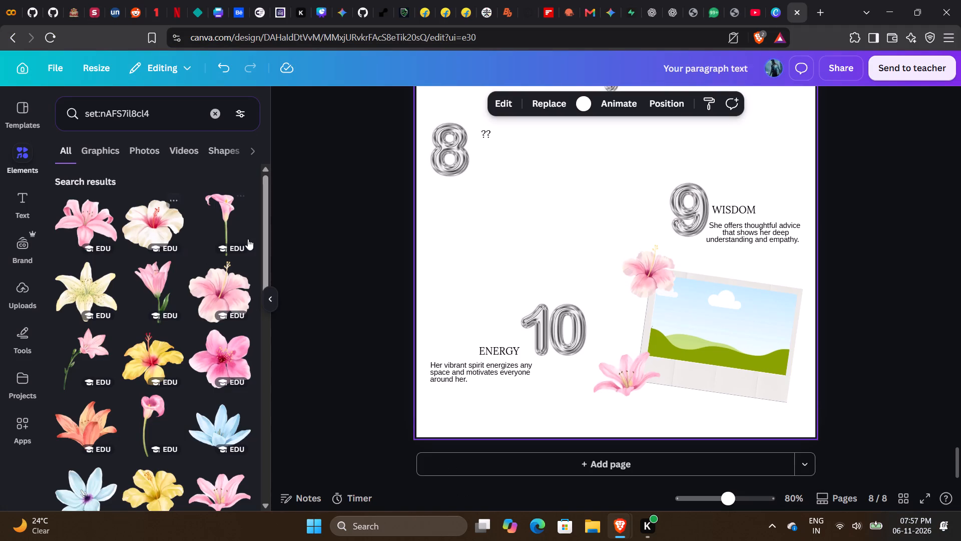
Search the elements for "frame" and browse the graphics results for a suitable photo frame.
left_click(218, 119)
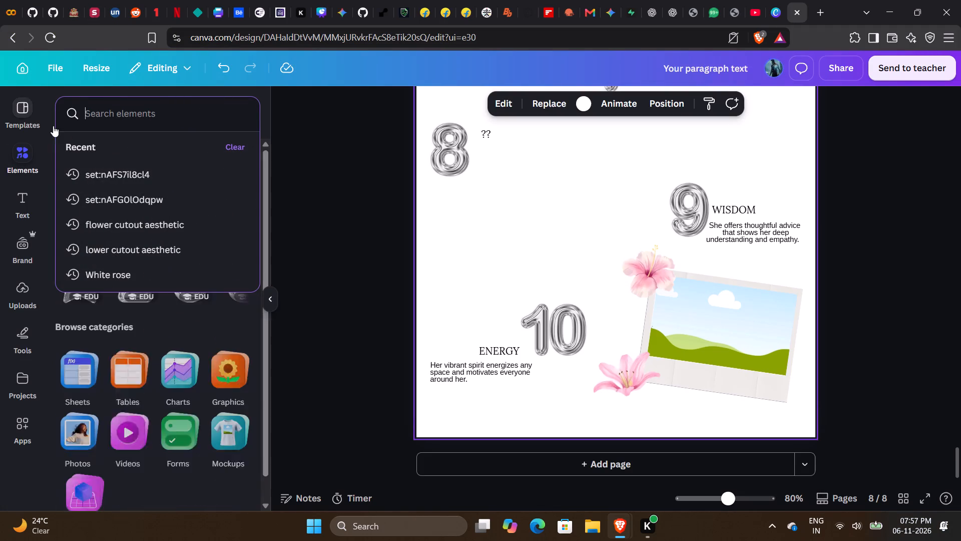
type("fr")
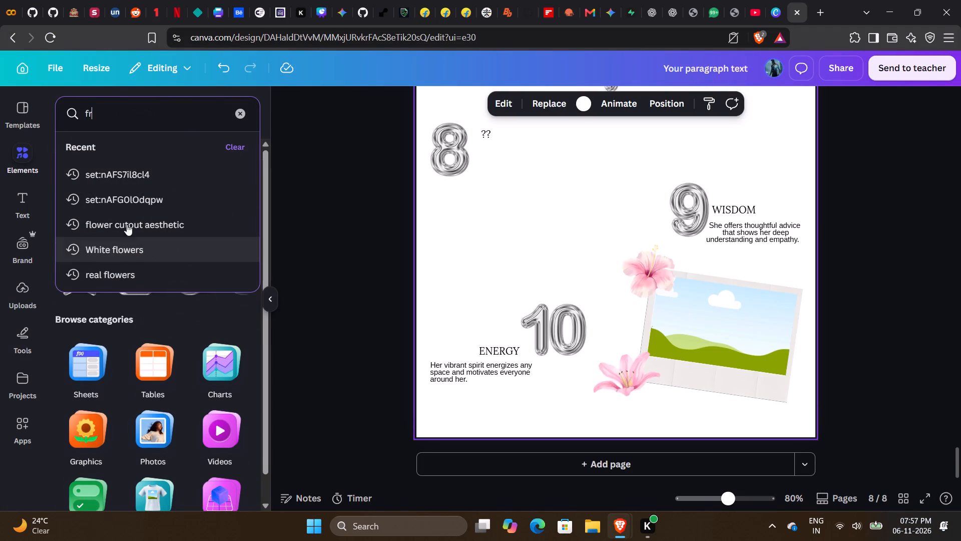
left_click(134, 184)
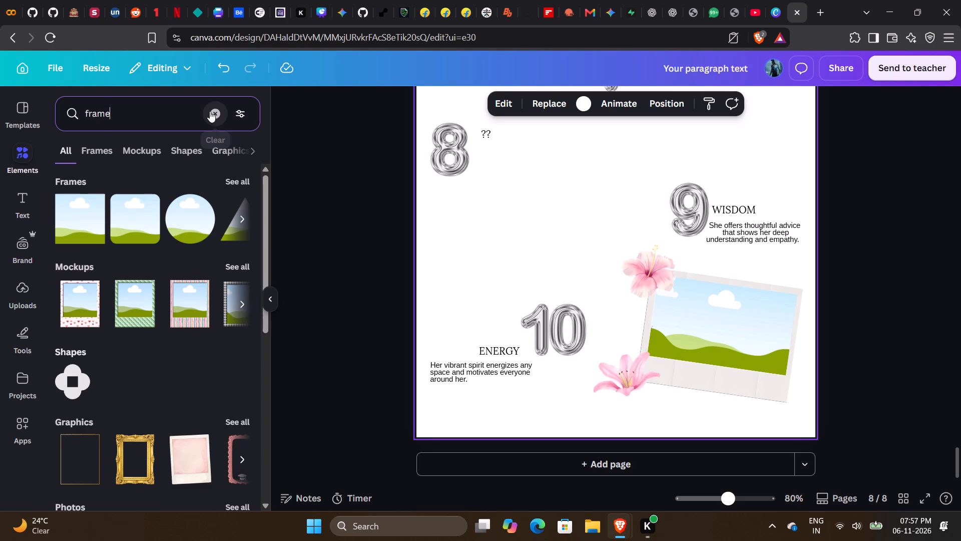
scroll(119, 352, "down", 1)
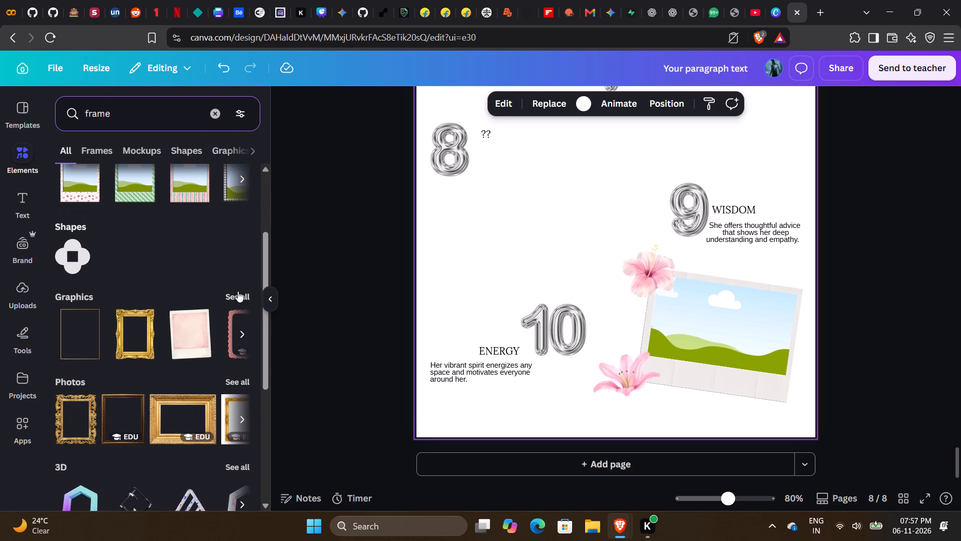
left_click(242, 328)
left_click(242, 328)
left_click(242, 328)
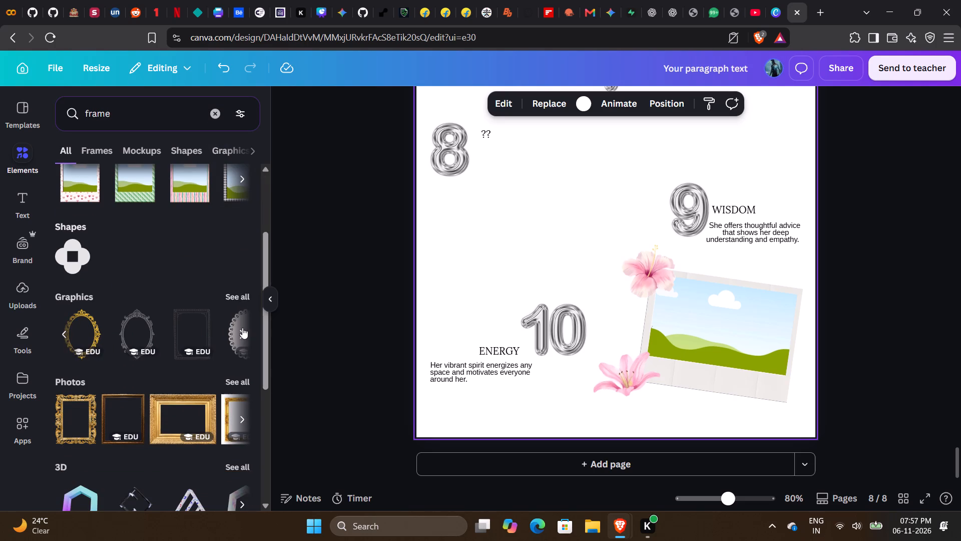
Search the elements for "photograph" and look through the graphics results for a polaroid frame.
left_click(220, 114)
type("photograph")
key("Return")
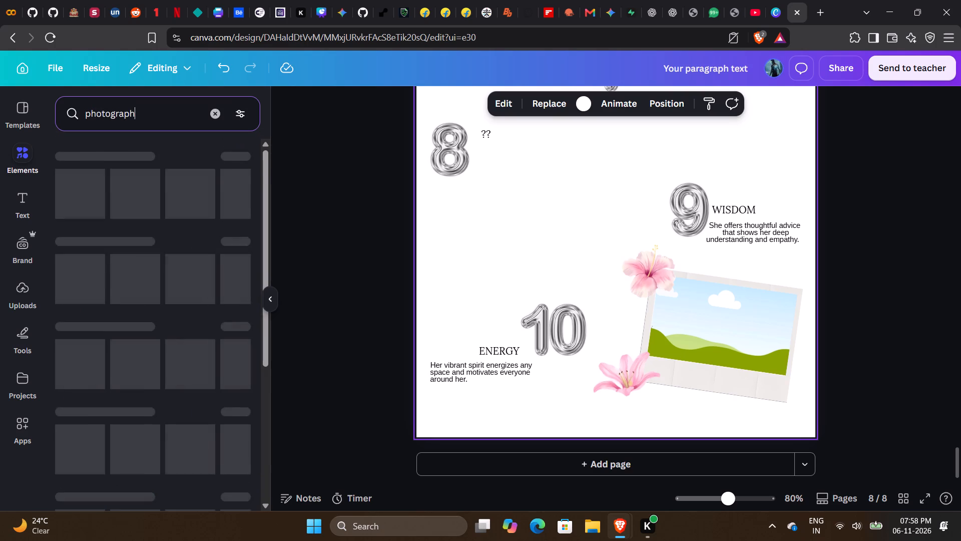
left_click(98, 147)
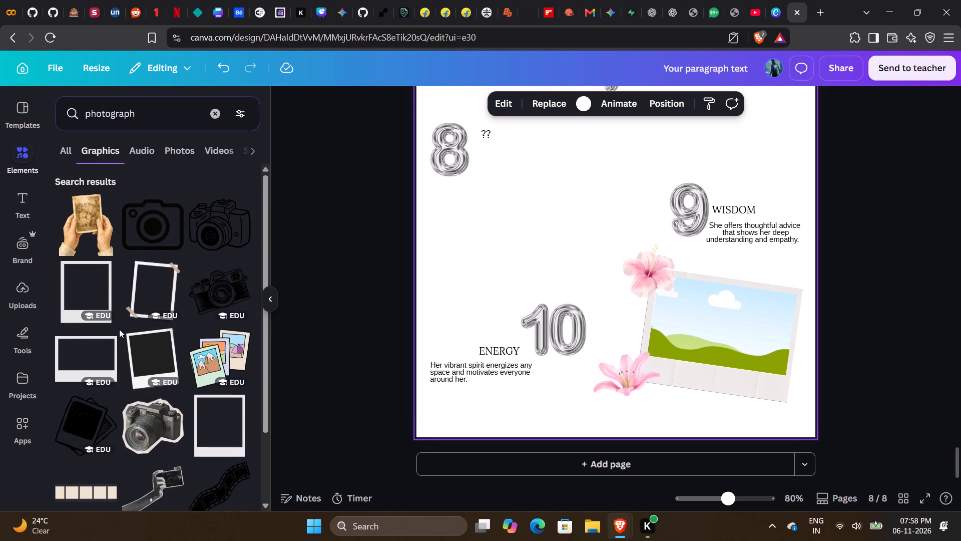
scroll(119, 329, "down", 1)
scroll(186, 342, "down", 1)
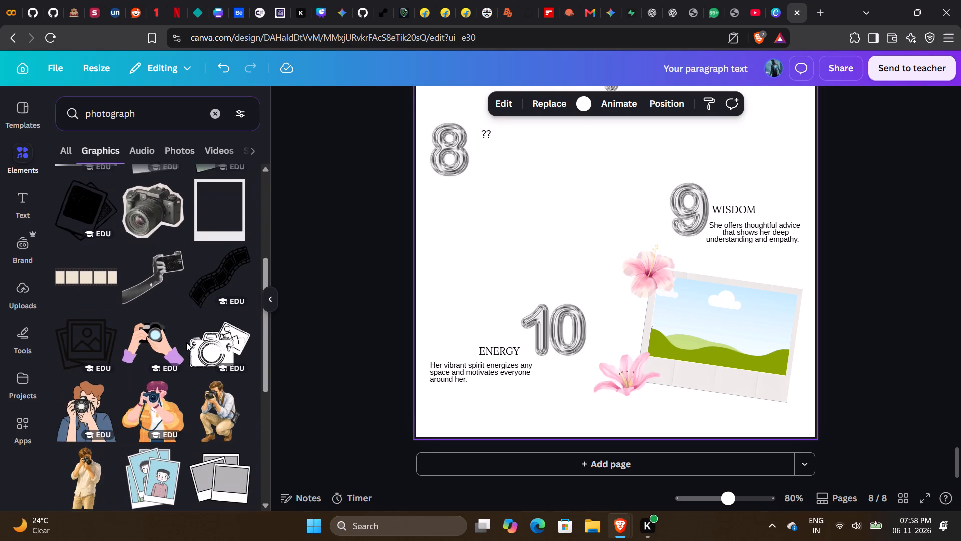
scroll(186, 342, "down", 2)
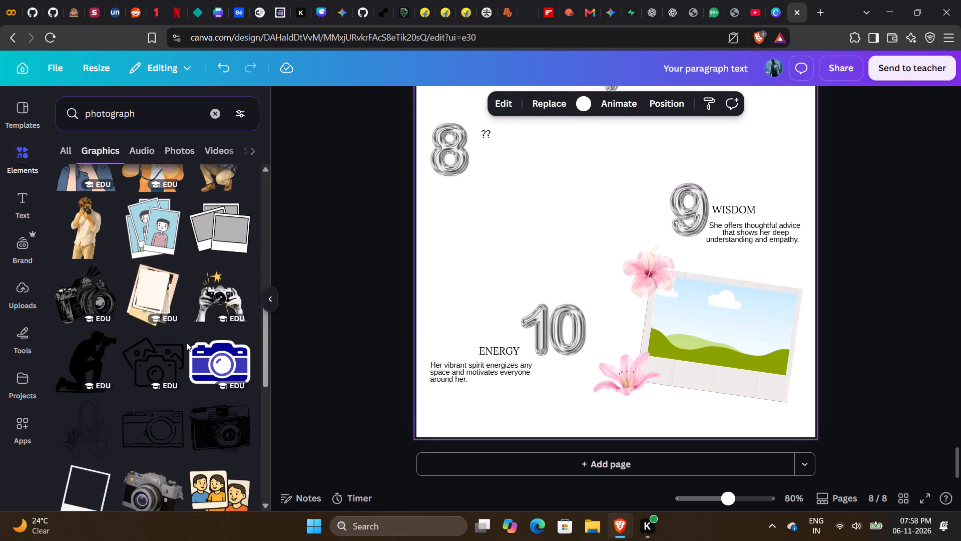
scroll(186, 342, "down", 2)
scroll(186, 342, "up", 4)
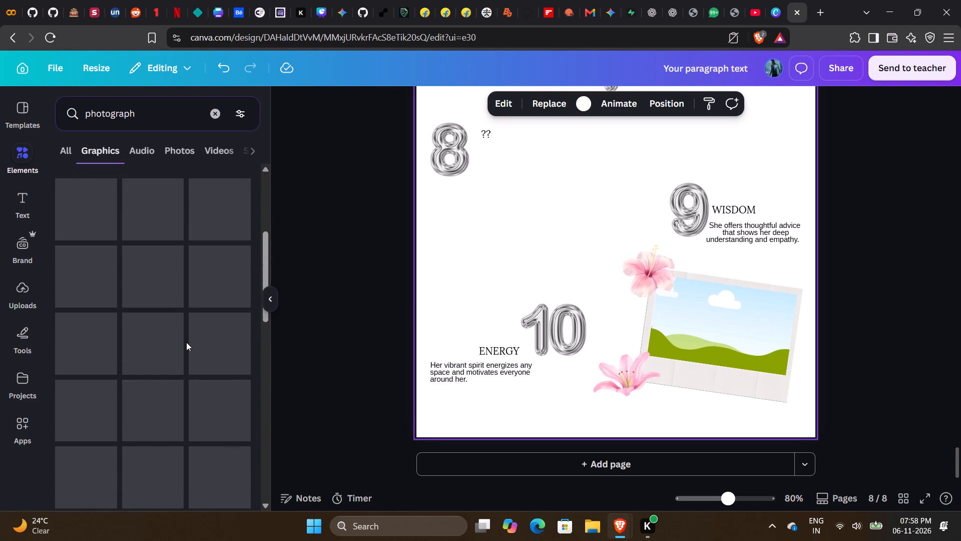
scroll(186, 342, "up", 1)
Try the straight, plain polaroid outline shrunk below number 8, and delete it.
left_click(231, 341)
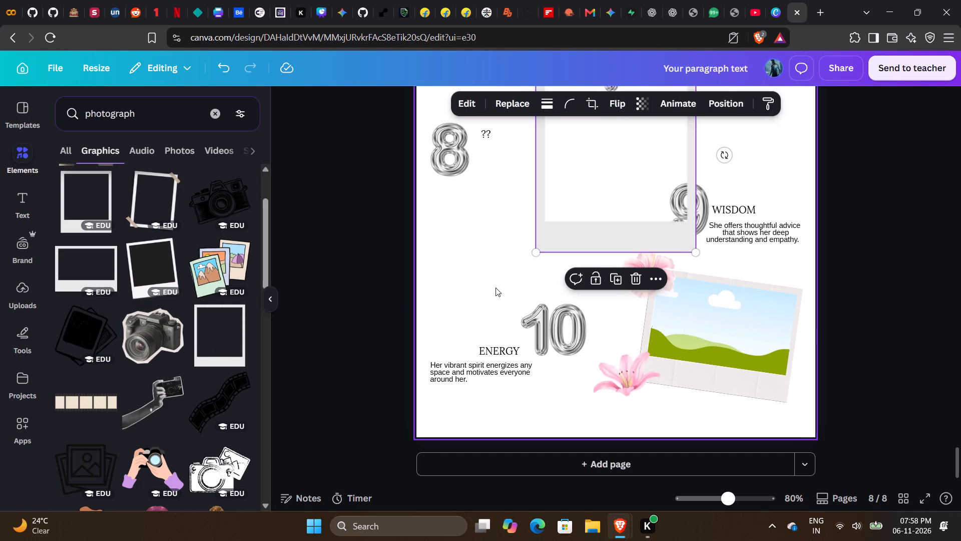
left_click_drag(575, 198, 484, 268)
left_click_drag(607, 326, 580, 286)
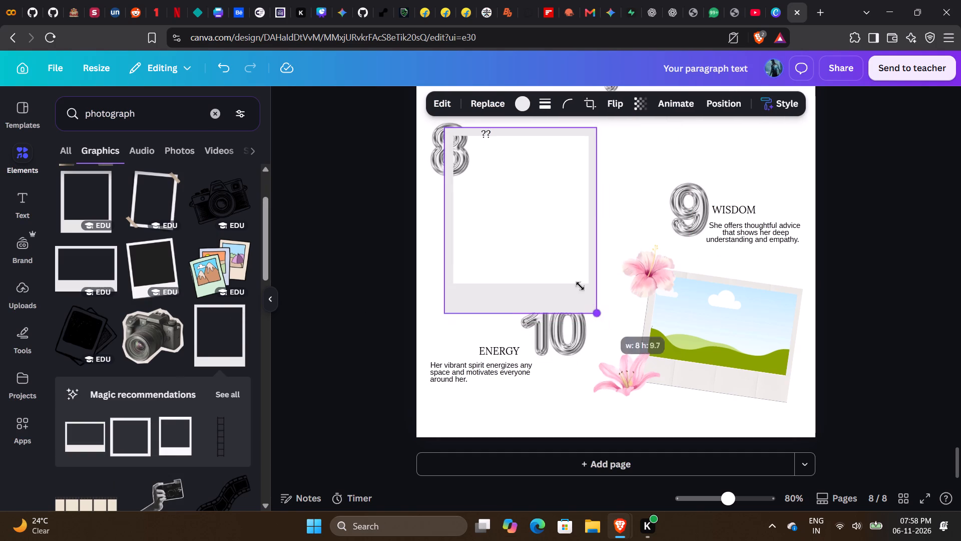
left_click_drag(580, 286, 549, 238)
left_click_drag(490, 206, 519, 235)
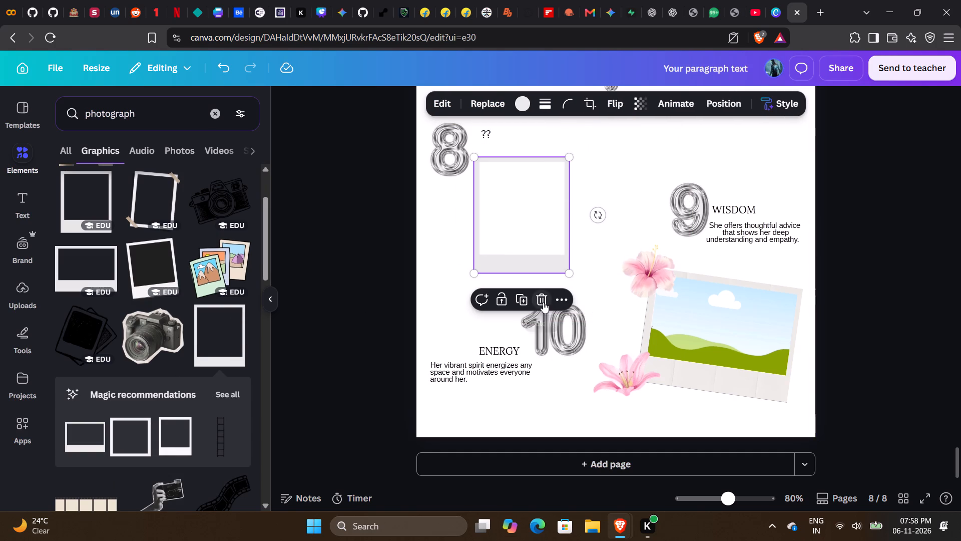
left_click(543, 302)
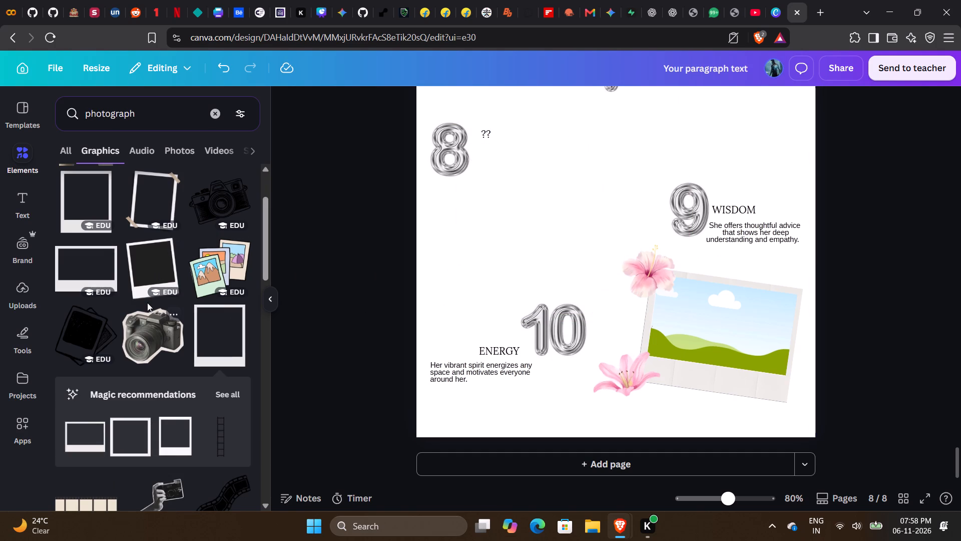
Add the tilted white polaroid graphic with the black photo area, shrink it slightly and place it between numbers 8 and 10.
left_click(146, 259)
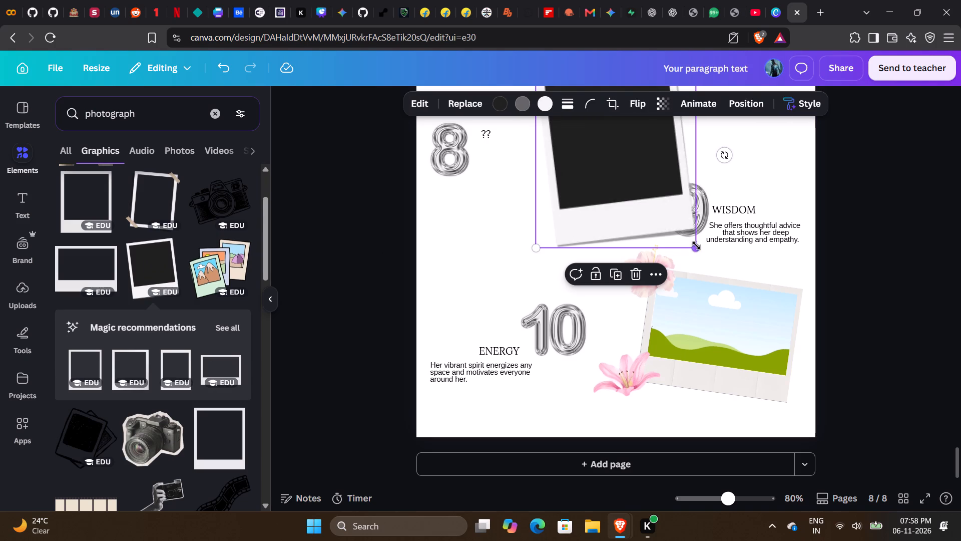
left_click_drag(696, 245, 589, 187)
left_click_drag(584, 144, 533, 251)
left_click_drag(574, 167, 654, 115)
left_click_drag(606, 178, 575, 224)
left_click(519, 245)
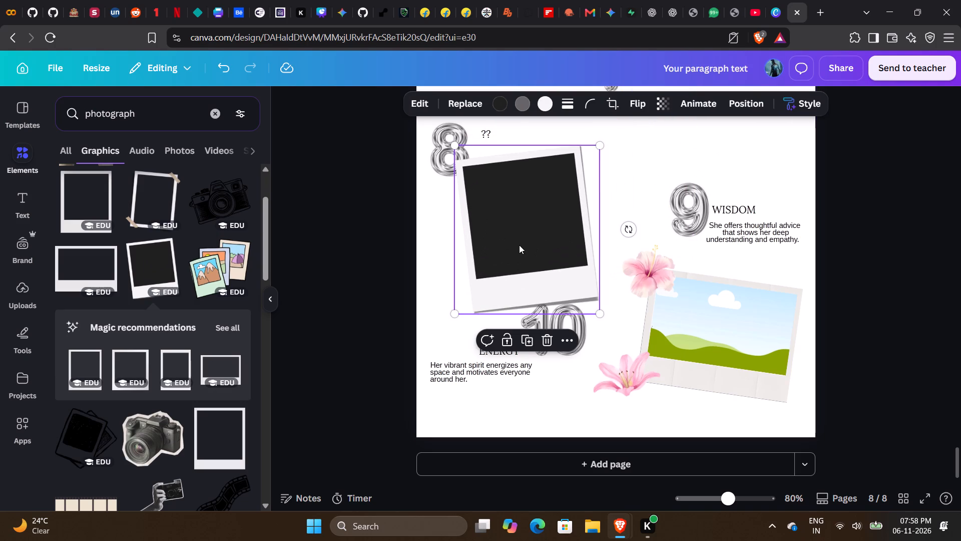
Search the elements for "frame", add the square photo frame, and shrink and move it over the tilted polaroid's black area.
left_click(220, 115)
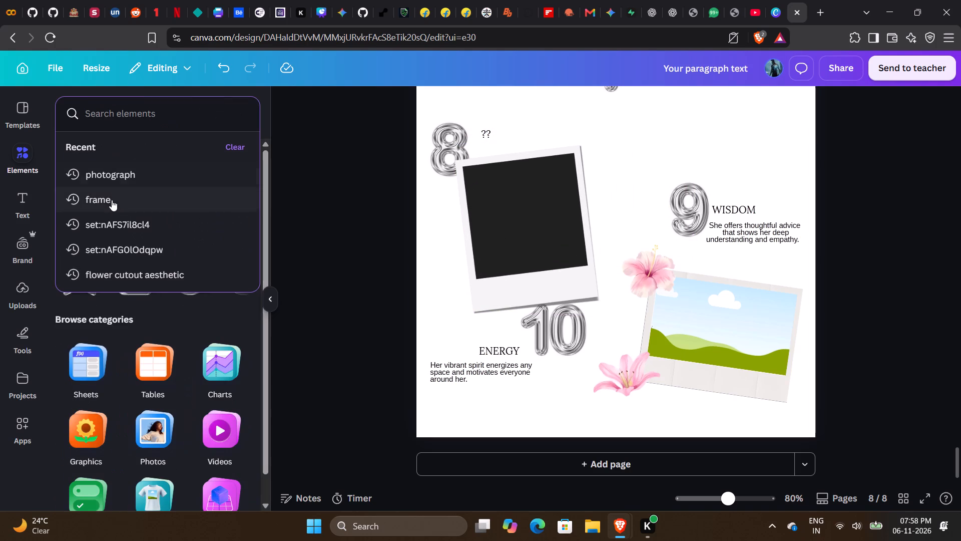
left_click(112, 200)
left_click(91, 215)
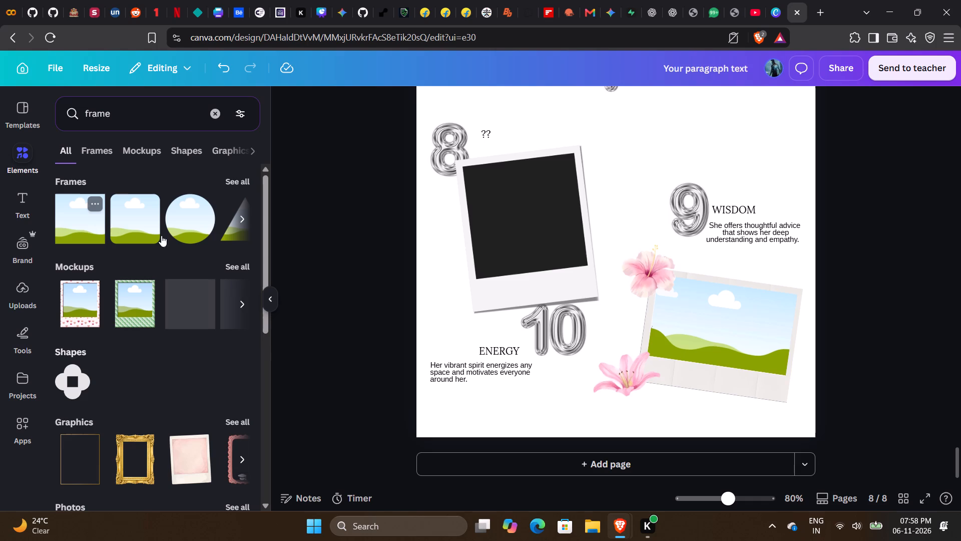
left_click_drag(591, 180, 485, 294)
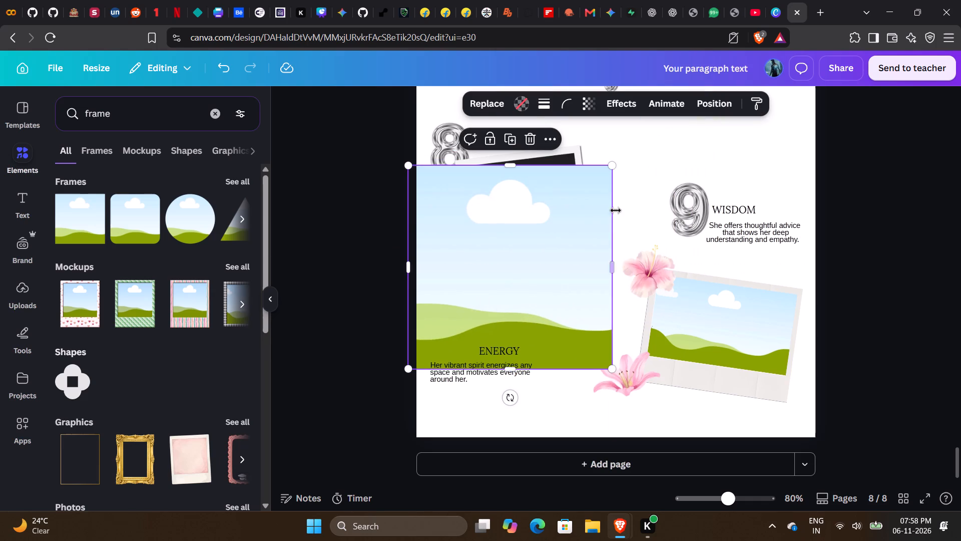
left_click_drag(611, 167, 521, 279)
left_click_drag(451, 287, 501, 223)
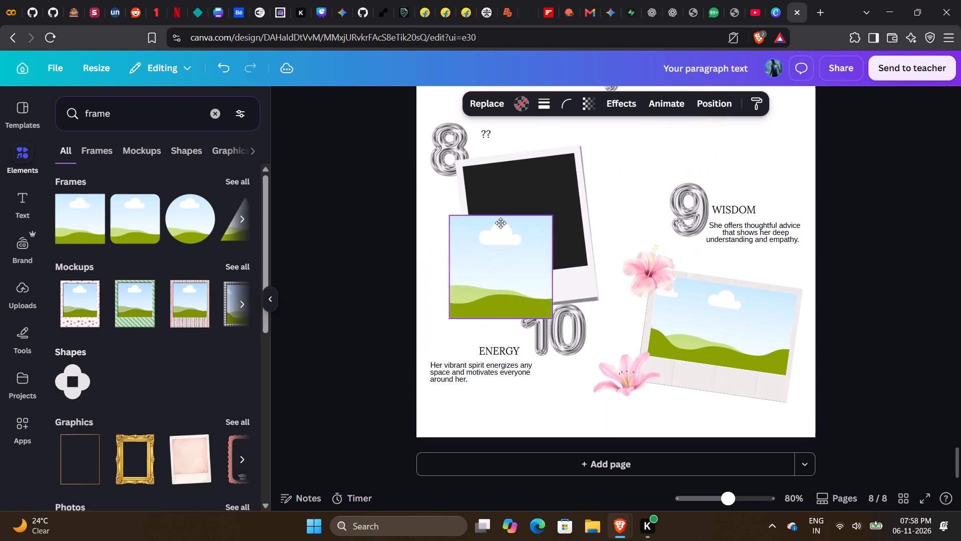
left_click_drag(501, 223, 508, 205)
Rotate the square photo frame to match the polaroid's tilt and move it over the black photo area.
left_click_drag(515, 320, 532, 322)
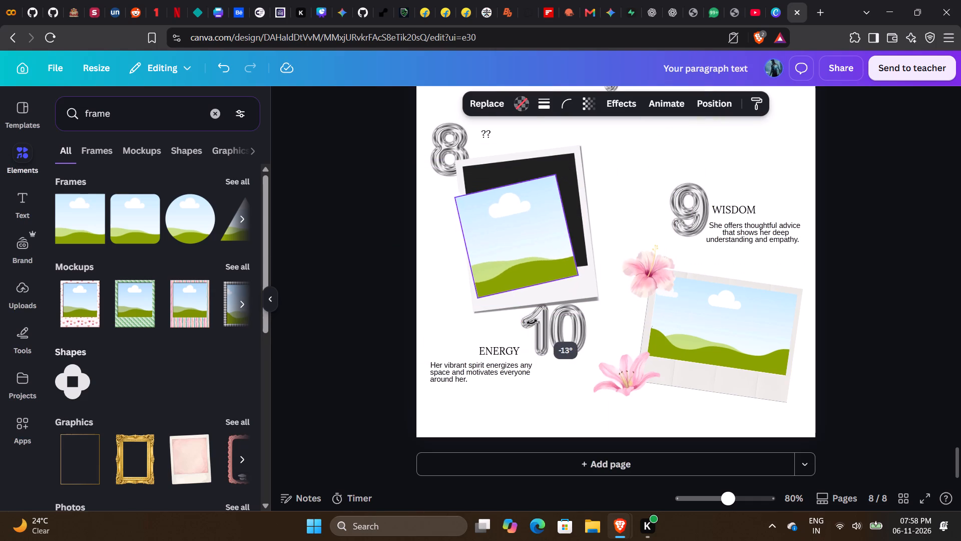
left_click_drag(532, 322, 525, 326)
left_click_drag(529, 258, 543, 248)
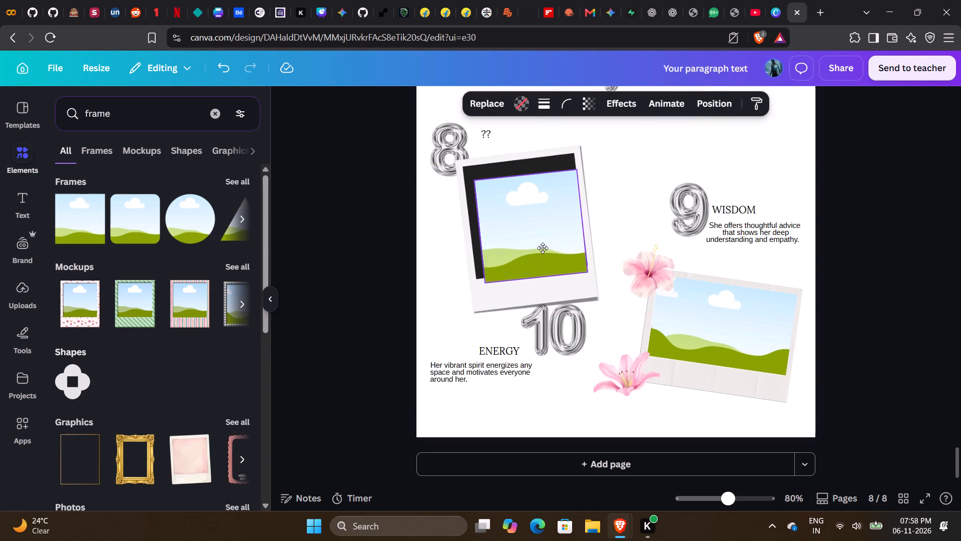
left_click_drag(543, 248, 538, 238)
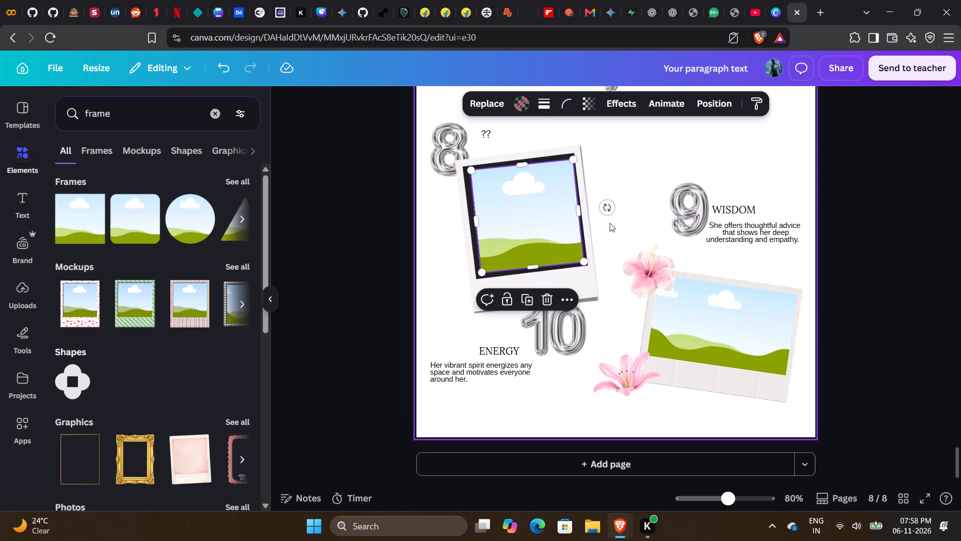
left_click(611, 208)
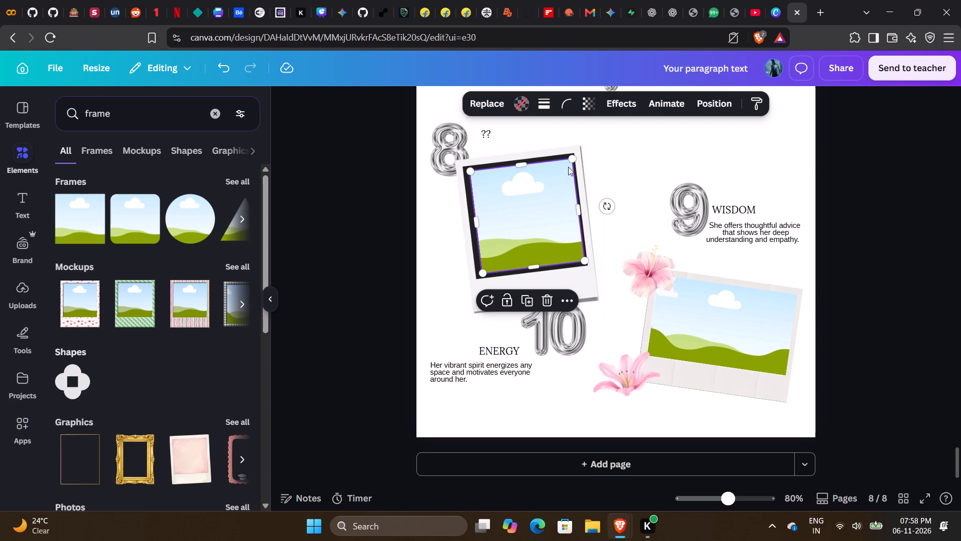
Stretch the tilted photo frame's corners and edges, and nudge it until it covers the polaroid's whole black area.
left_click_drag(571, 163, 579, 152)
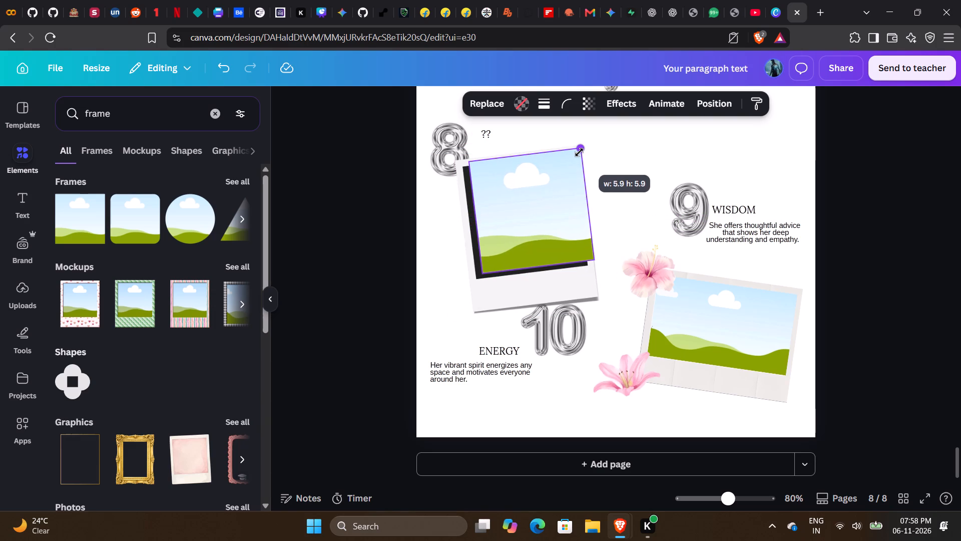
left_click_drag(579, 152, 573, 158)
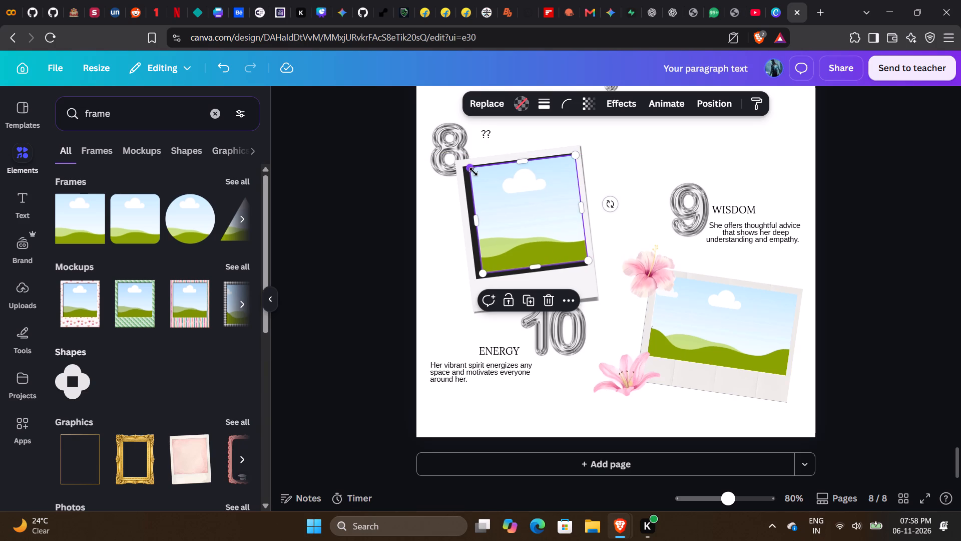
left_click_drag(473, 172, 465, 172)
left_click(474, 221)
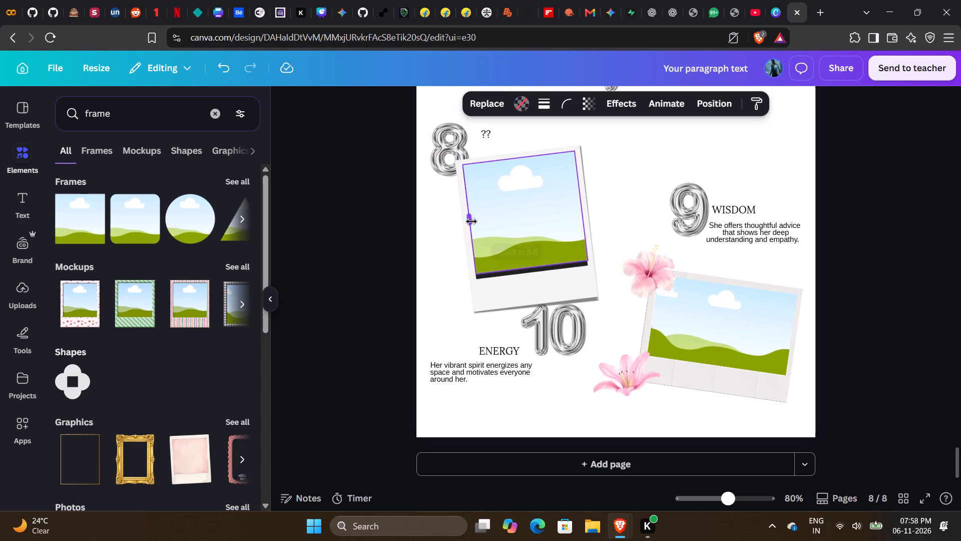
left_click(532, 265)
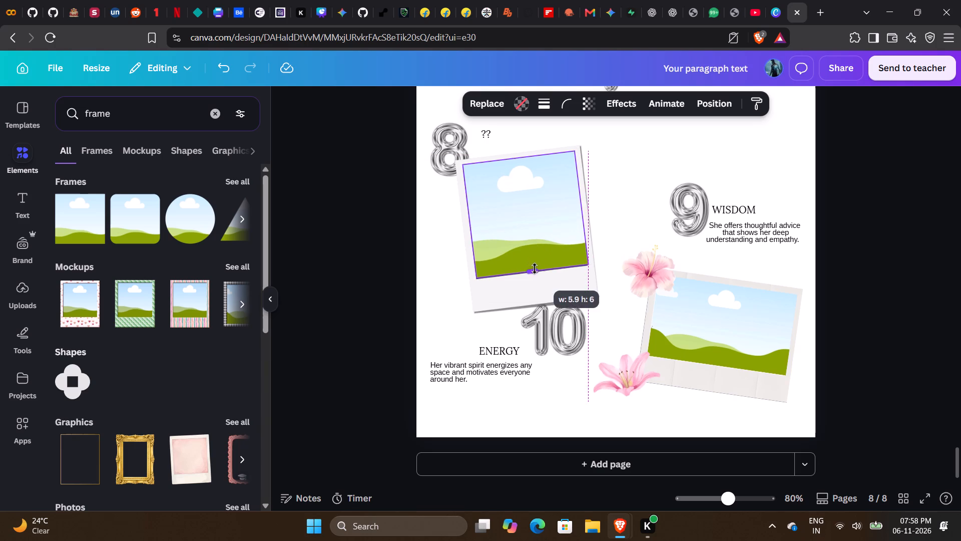
left_click(514, 158)
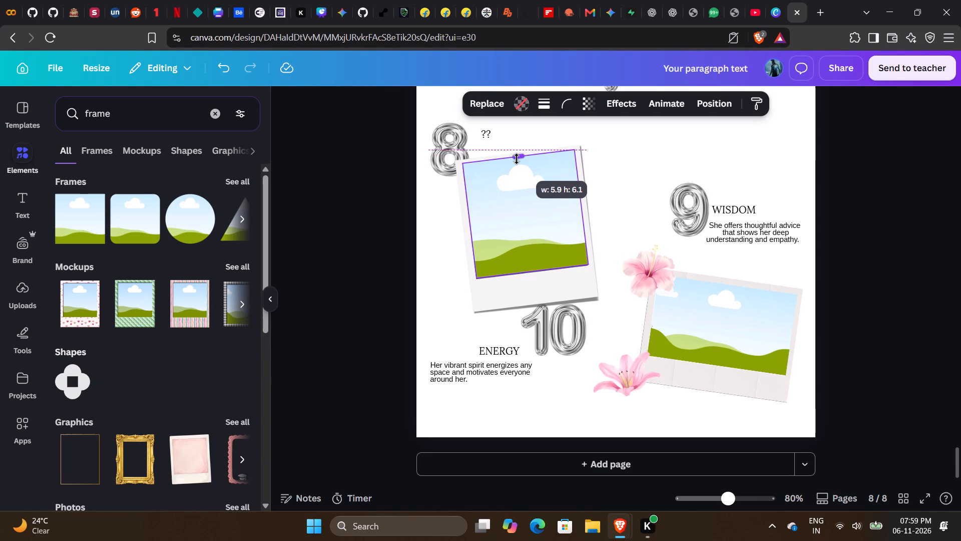
left_click(621, 164)
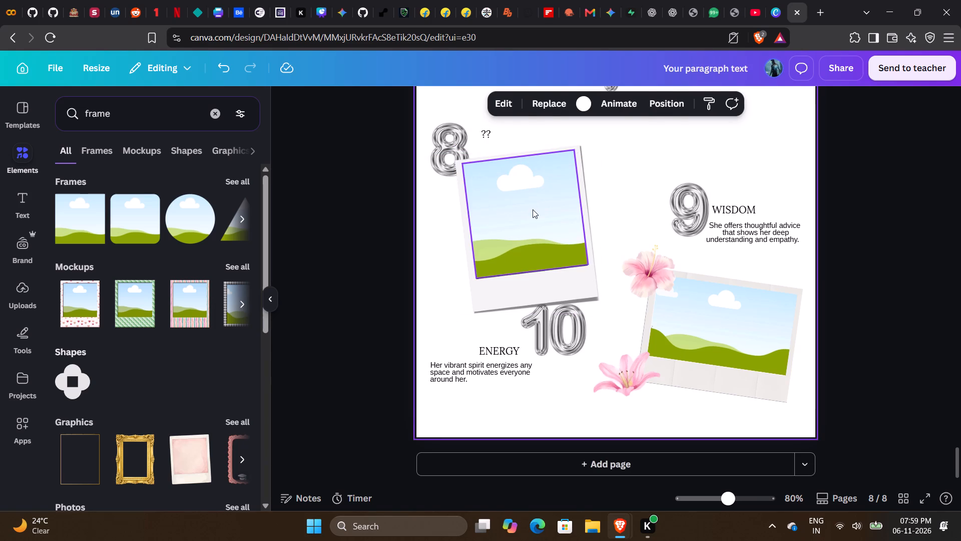
left_click(533, 209)
left_click(535, 224)
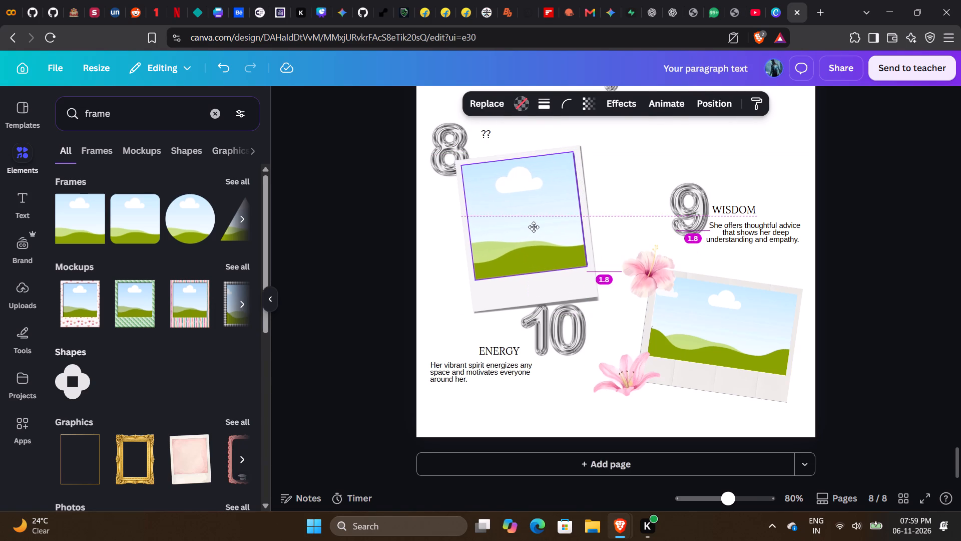
left_click(627, 180)
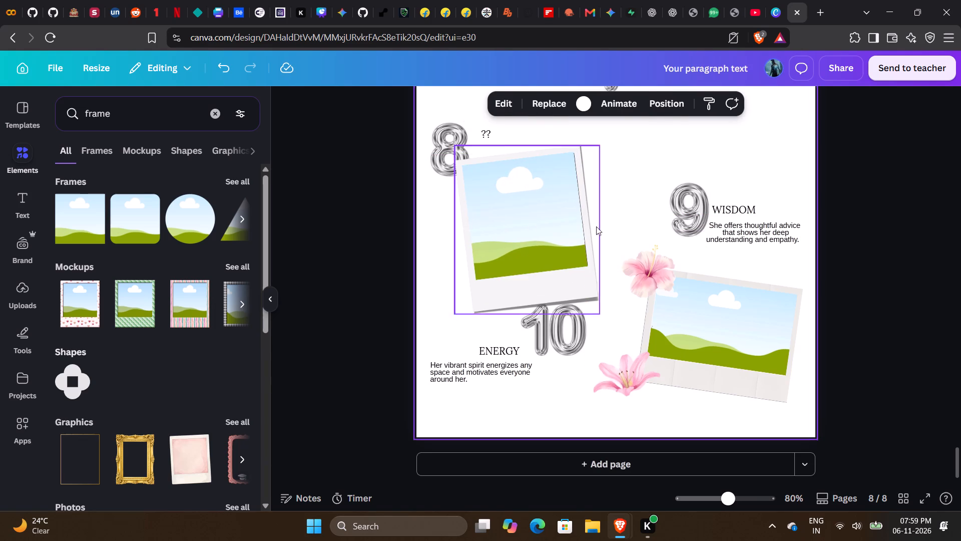
Group the photo frame with the polaroid graphic beneath it.
left_click_drag(435, 218, 525, 217)
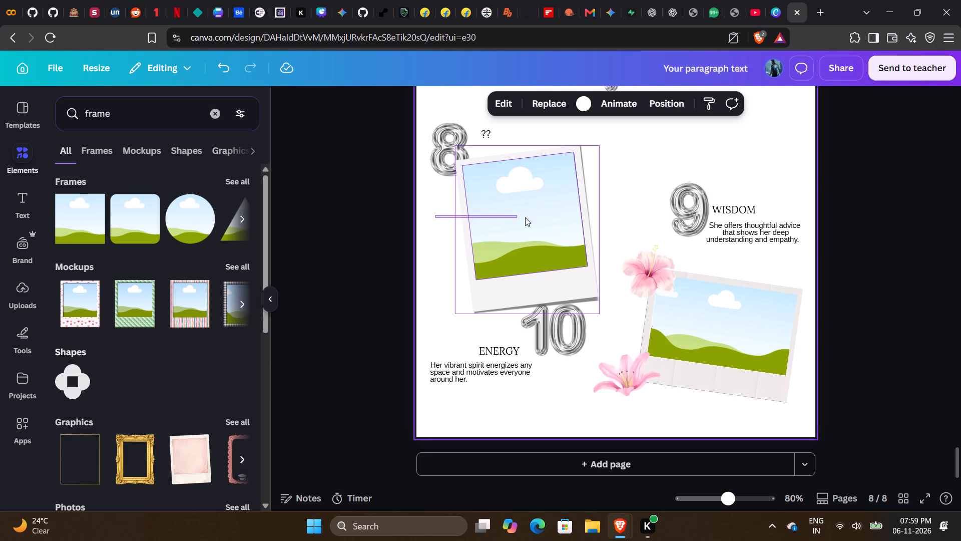
left_click_drag(525, 217, 574, 255)
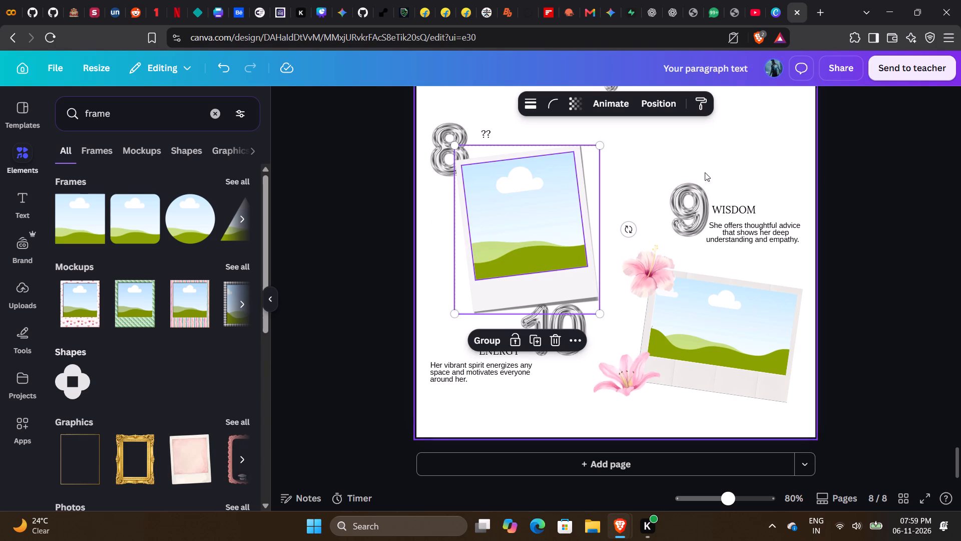
left_click(495, 344)
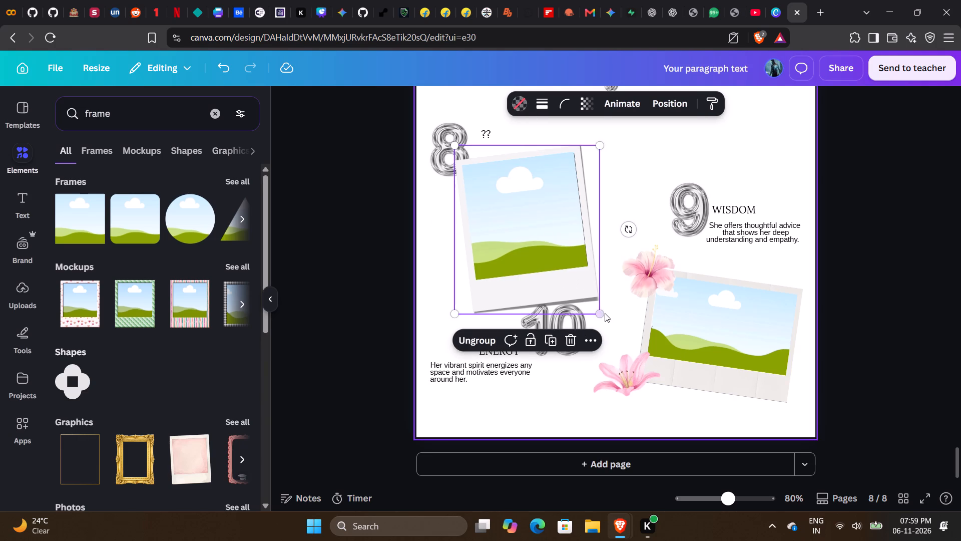
Shrink the grouped polaroid slightly and move it into the space between numbers 8 and 10.
left_click(605, 313)
left_click(568, 269)
left_click_drag(597, 313, 530, 233)
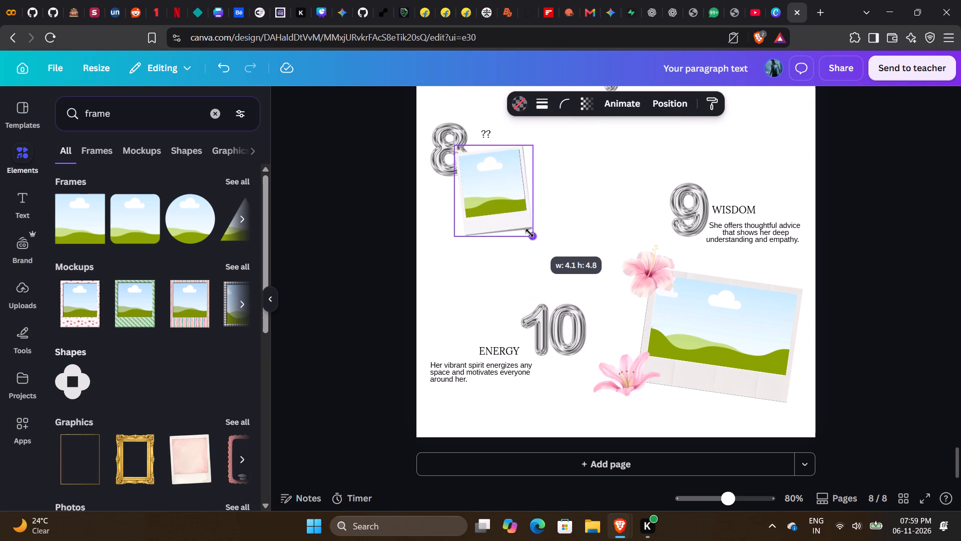
left_click_drag(530, 233, 529, 231)
left_click_drag(504, 196, 525, 280)
left_click_drag(553, 227, 636, 184)
Ungroup the polaroid and adjust the photo frame's width to about 5.5 so it covers the black strip at its side.
left_click(505, 138)
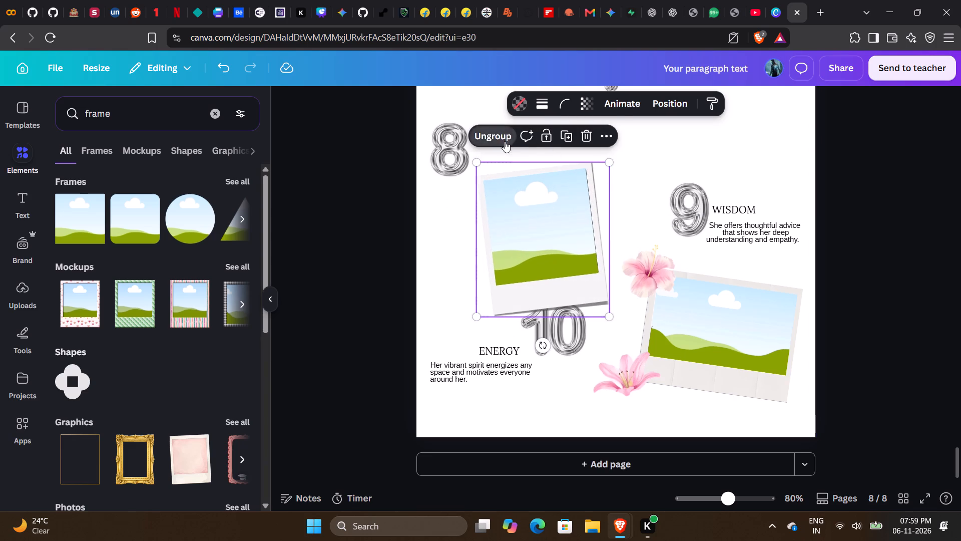
left_click(585, 205)
left_click(536, 218)
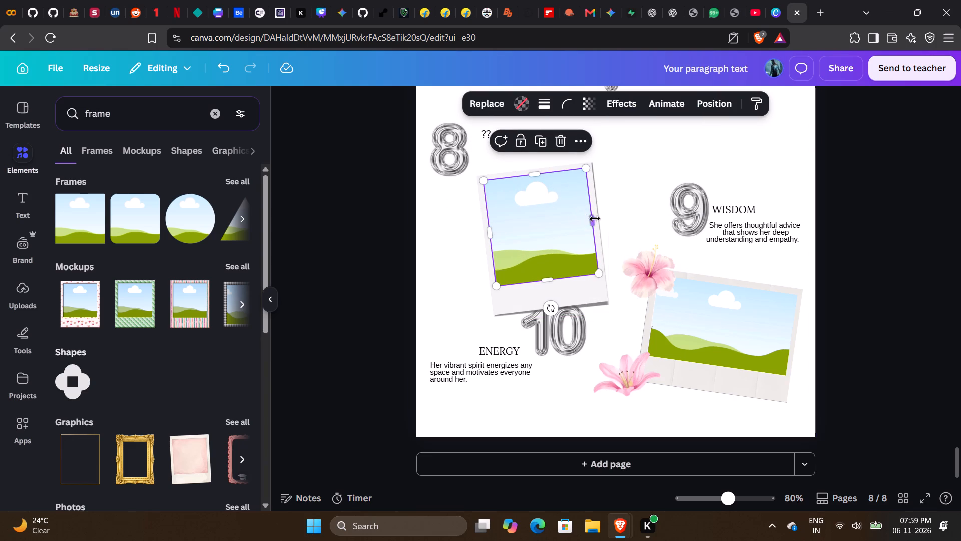
left_click(595, 219)
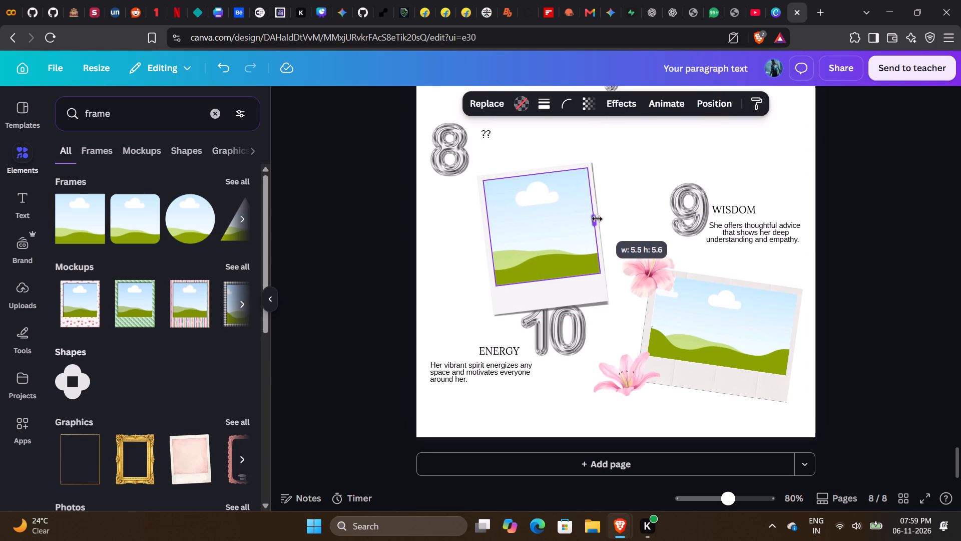
left_click(593, 217)
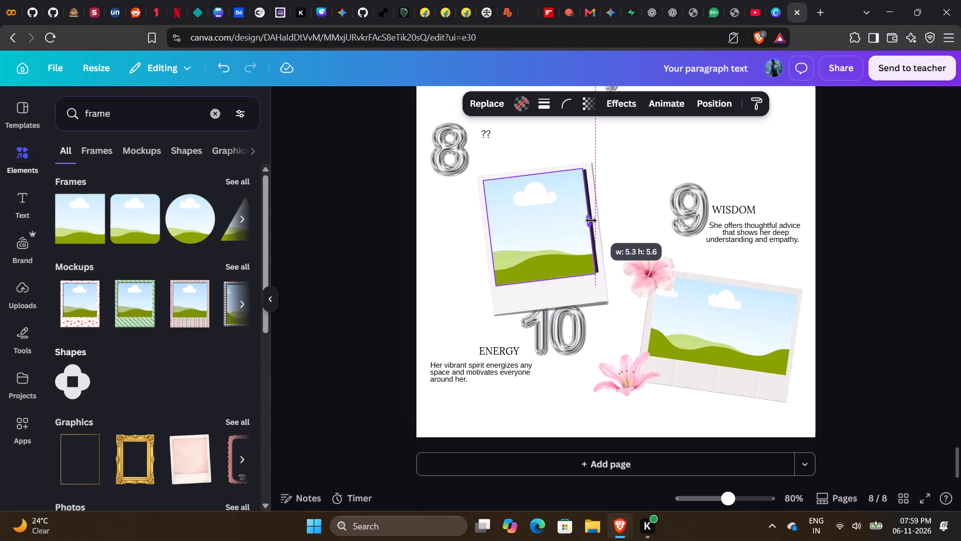
left_click(637, 185)
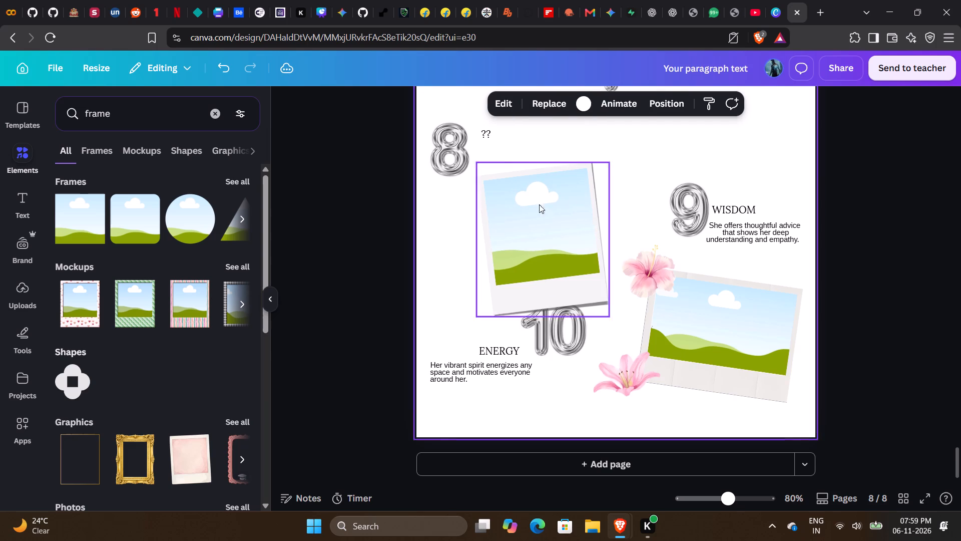
Regroup the photo frame with the polaroid, shrink the group and place it beside number 9, above the large polaroid.
left_click_drag(445, 211, 540, 202)
left_click(506, 134)
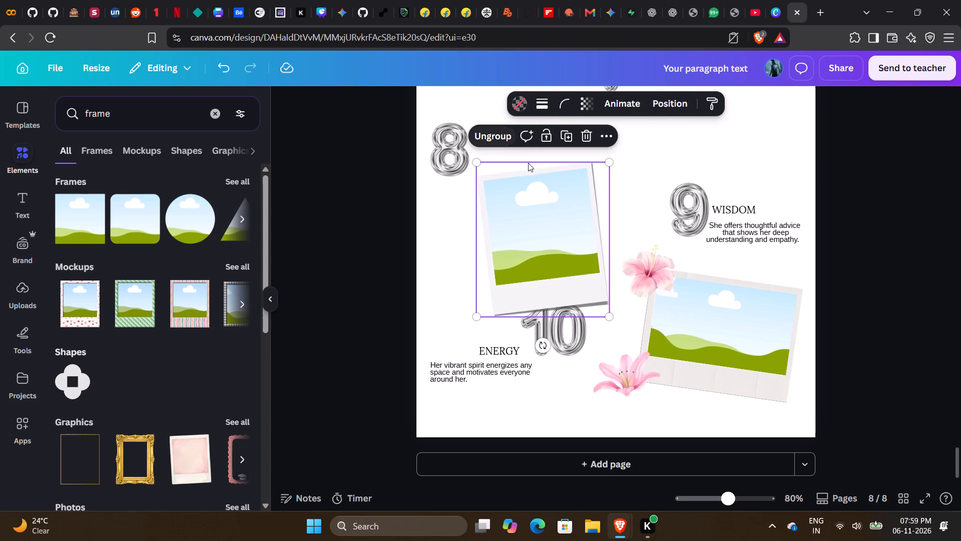
left_click_drag(606, 161, 553, 190)
left_click_drag(529, 243, 584, 209)
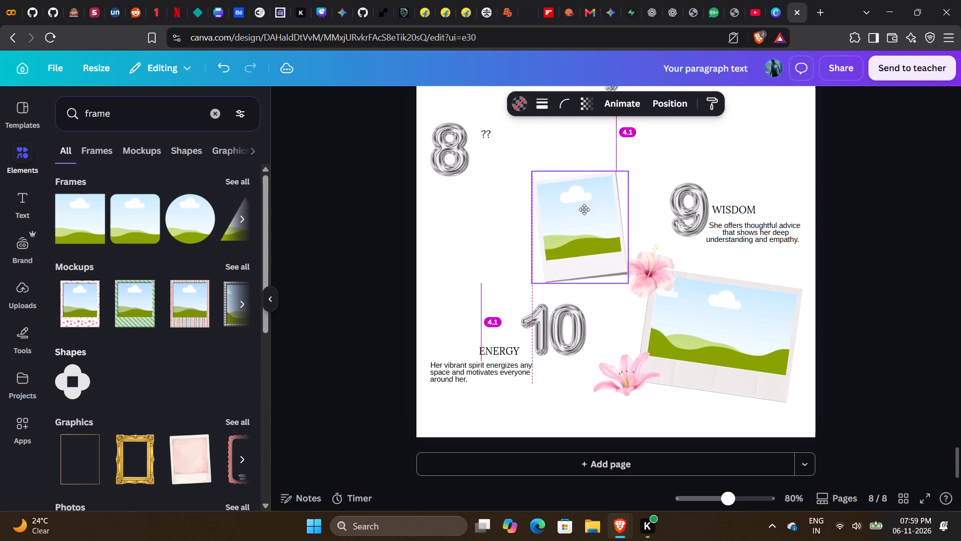
left_click_drag(584, 209, 595, 205)
Bring the pink flower at the large polaroid's upper corner to the front.
left_click(659, 262)
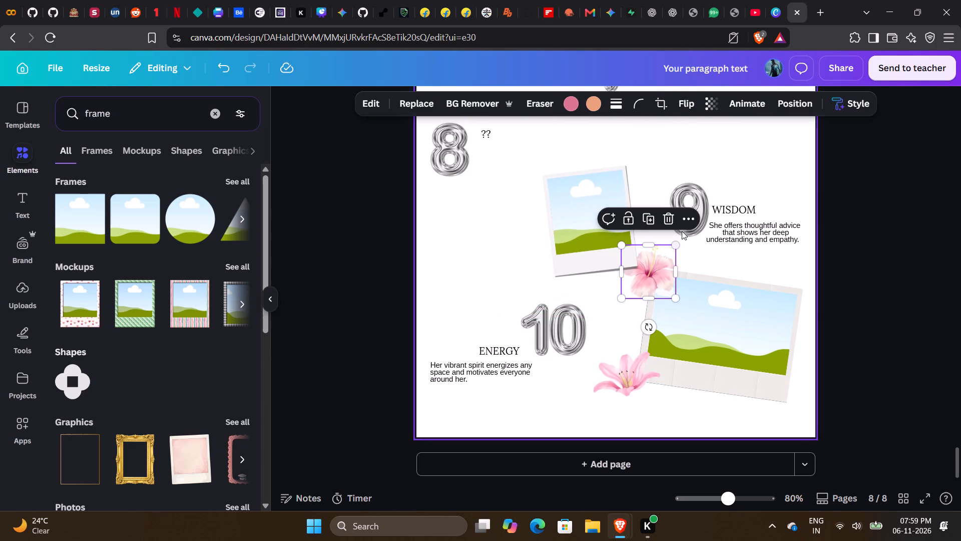
left_click(683, 218)
scroll(721, 344, "down", 1)
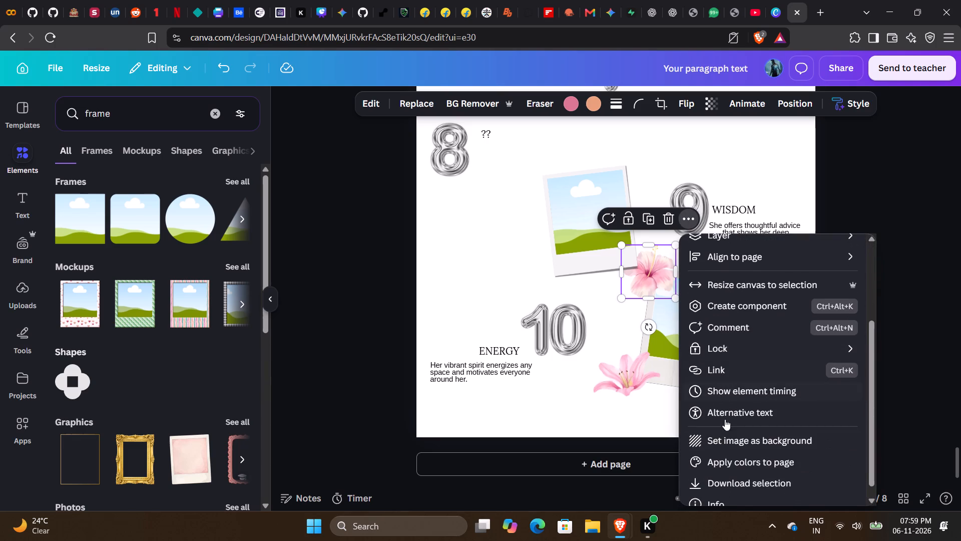
scroll(723, 437, "down", 1)
scroll(723, 451, "up", 1)
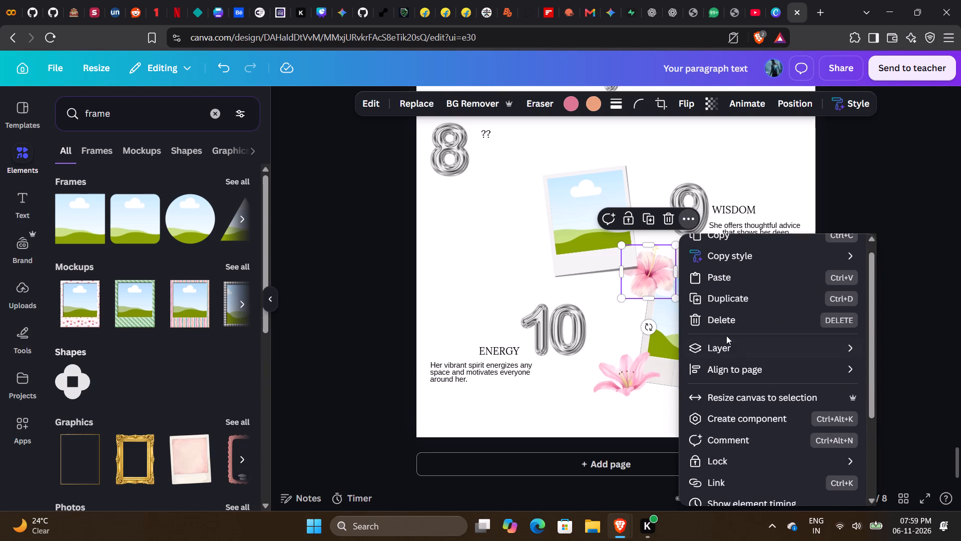
left_click(596, 356)
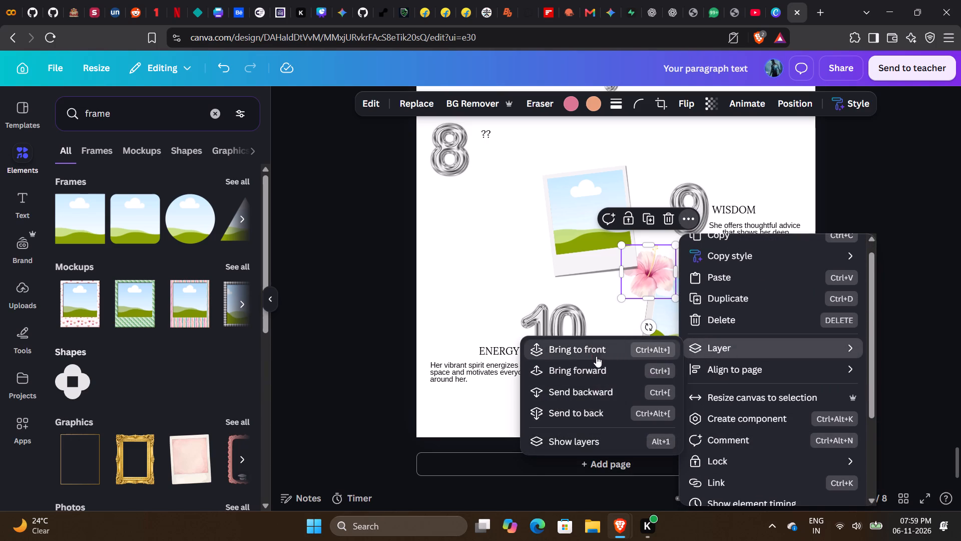
Tilt the small grouped polaroid further counterclockwise, and slightly enlarge the pink flower overlapping its lower corner.
left_click(581, 250)
left_click_drag(581, 254, 593, 259)
left_click_drag(605, 312, 620, 314)
left_click(642, 287)
left_click_drag(675, 245, 676, 237)
left_click(511, 252)
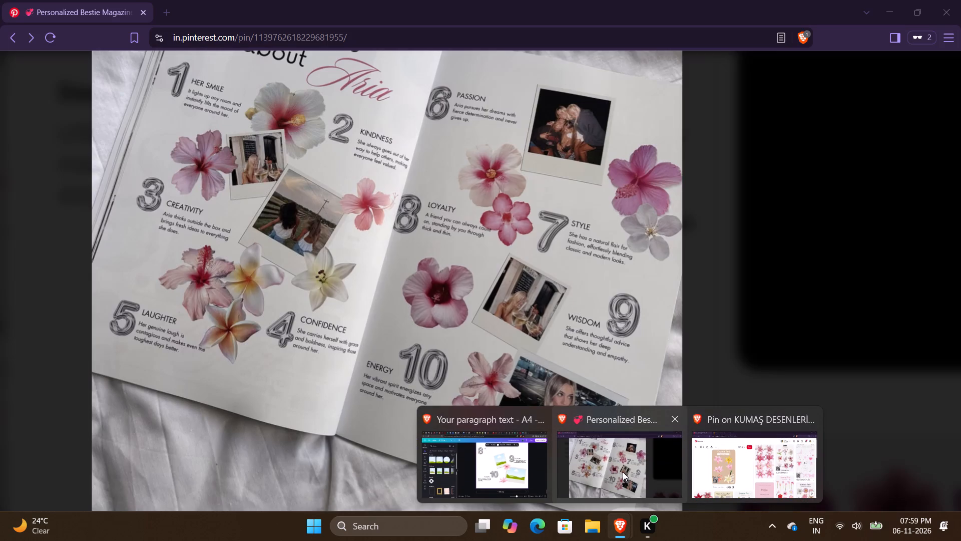
Rerun the elements search for the flower set "set:nAFS7il8cl4" and add the round pink flower with the deep-pink centre.
left_click(221, 116)
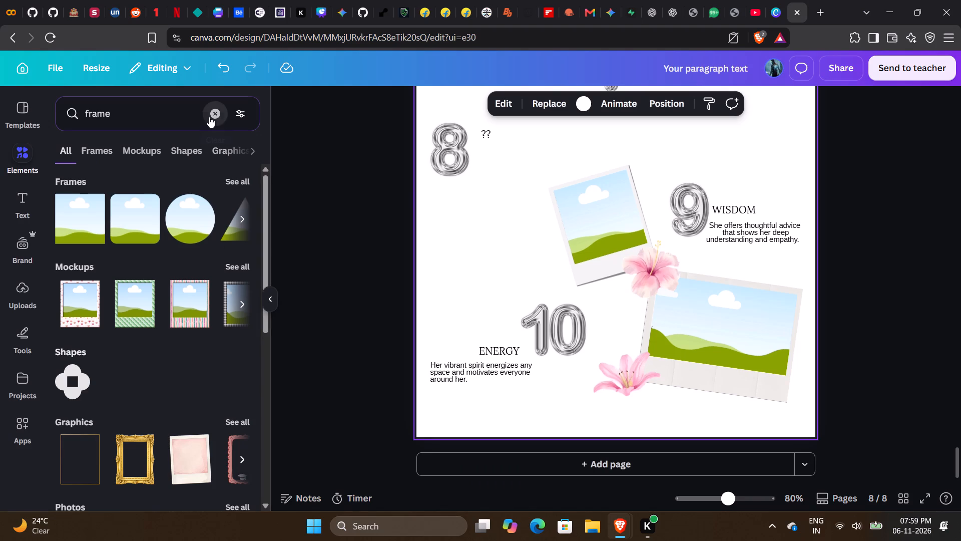
left_click(98, 221)
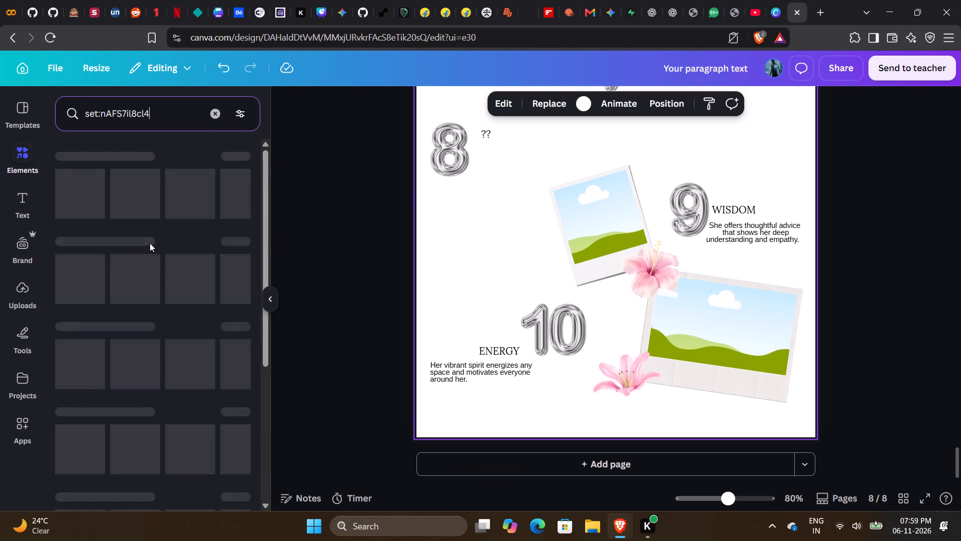
scroll(190, 300, "down", 1)
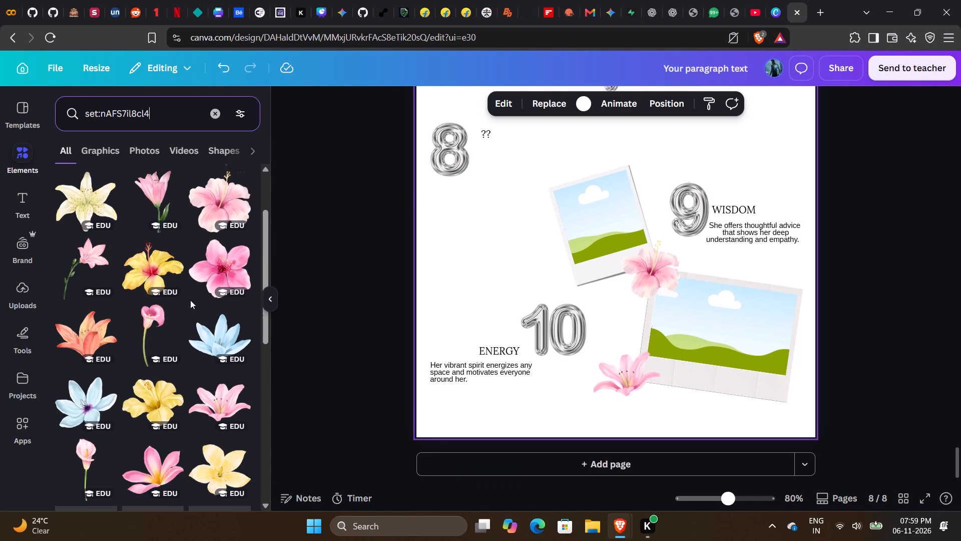
scroll(190, 300, "down", 3)
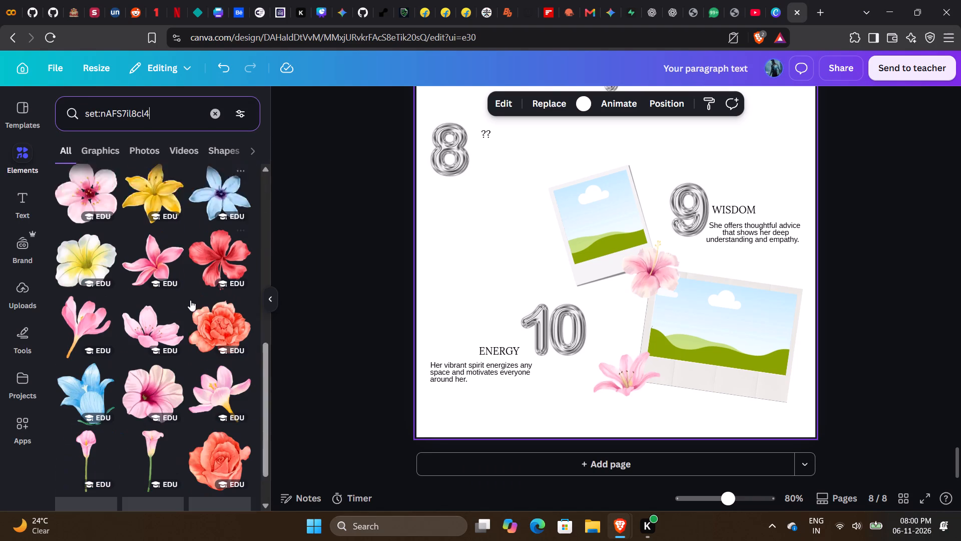
left_click(165, 365)
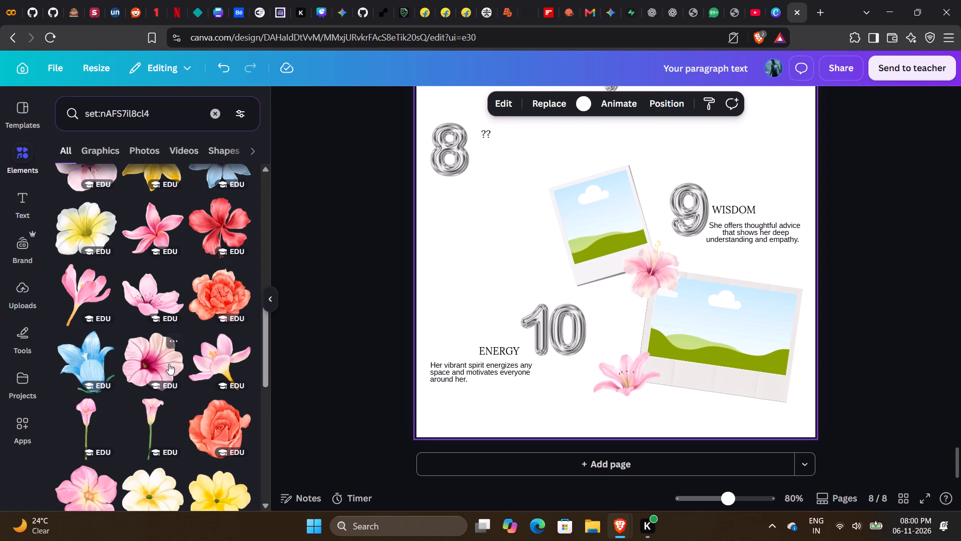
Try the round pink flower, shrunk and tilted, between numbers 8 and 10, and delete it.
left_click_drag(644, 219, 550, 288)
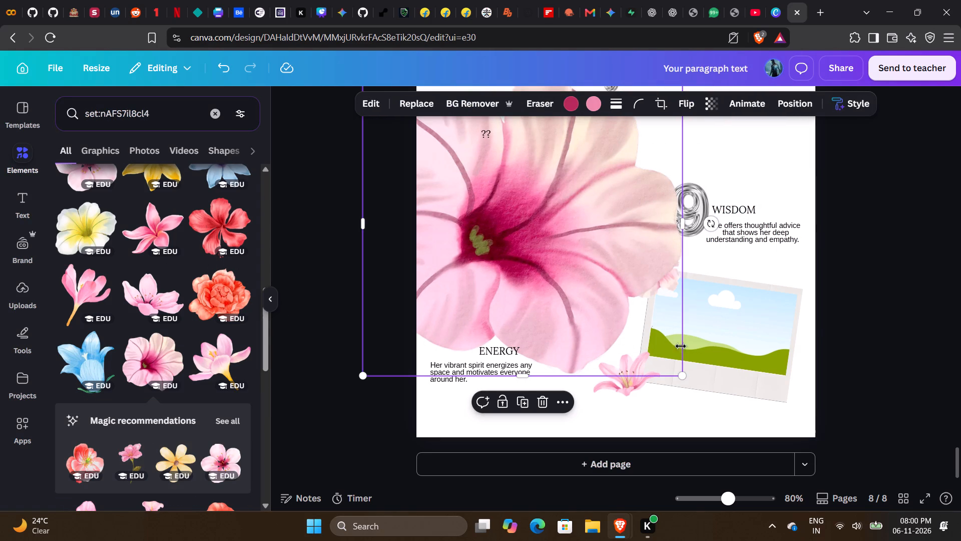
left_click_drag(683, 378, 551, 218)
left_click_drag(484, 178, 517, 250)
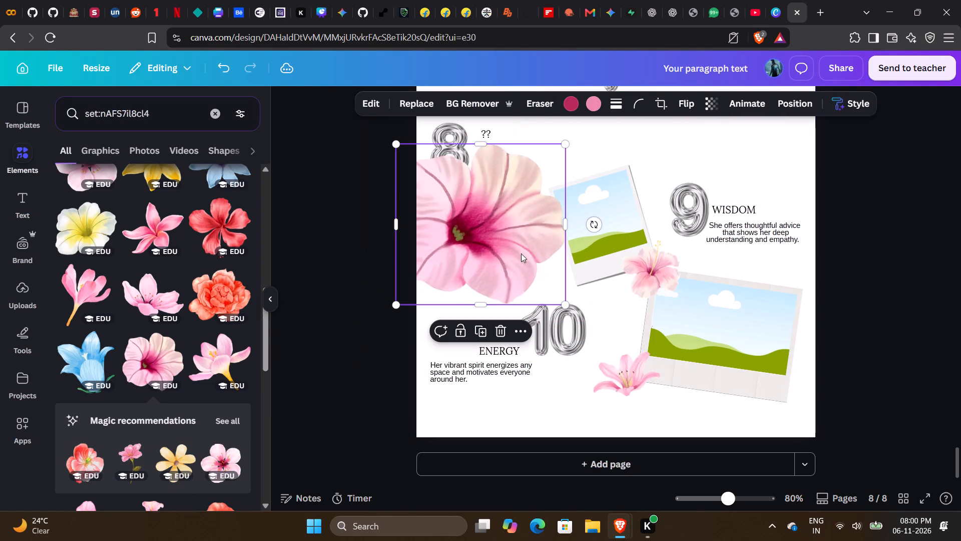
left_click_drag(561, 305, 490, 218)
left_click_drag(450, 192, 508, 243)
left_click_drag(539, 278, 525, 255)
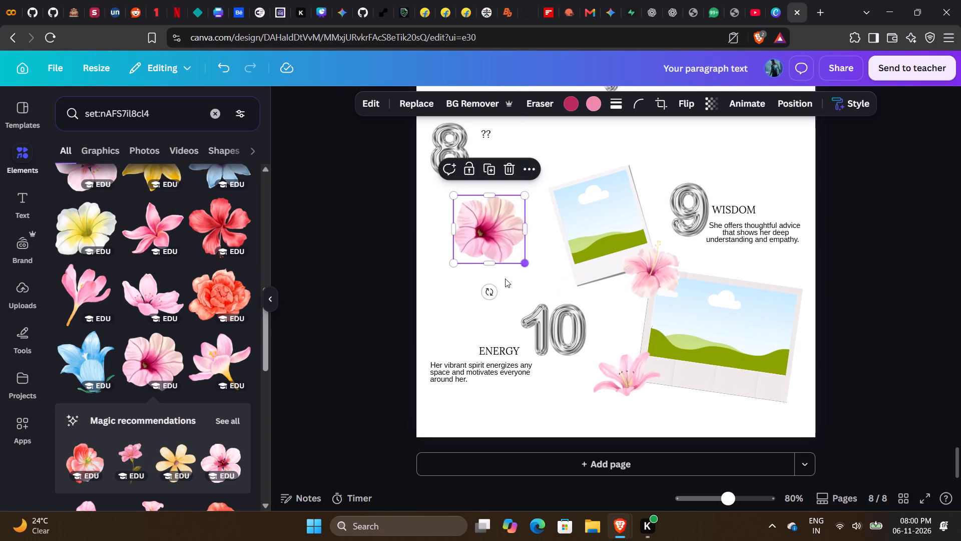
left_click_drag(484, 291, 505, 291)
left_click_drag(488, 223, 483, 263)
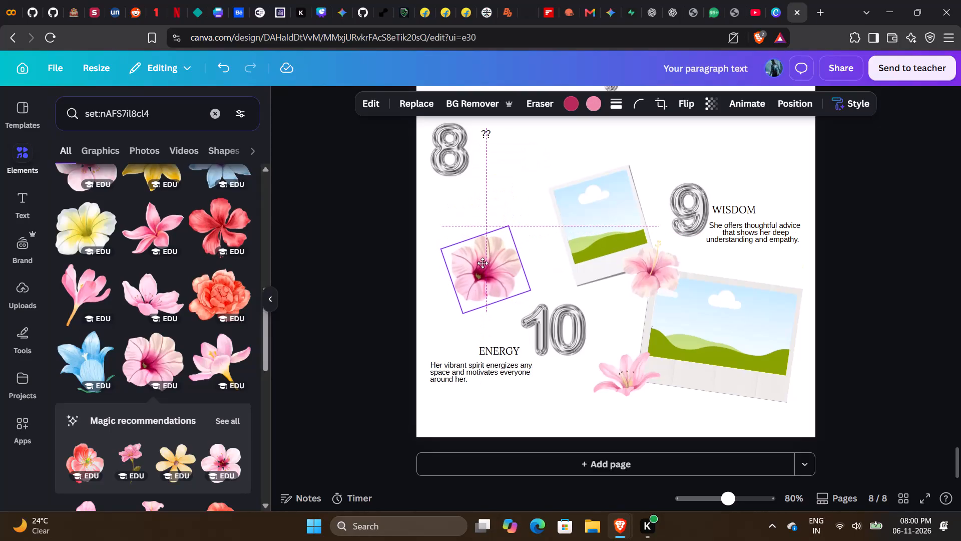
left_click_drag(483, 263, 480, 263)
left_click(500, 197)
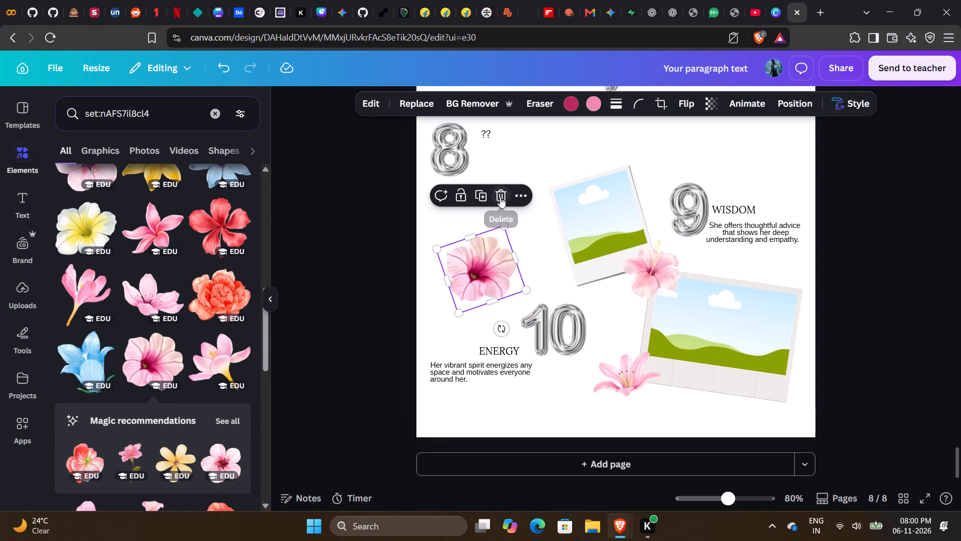
Add the red hibiscus from the flower set, shrink it and place it above the ENERGY heading.
left_click(227, 213)
left_click_drag(573, 178, 539, 214)
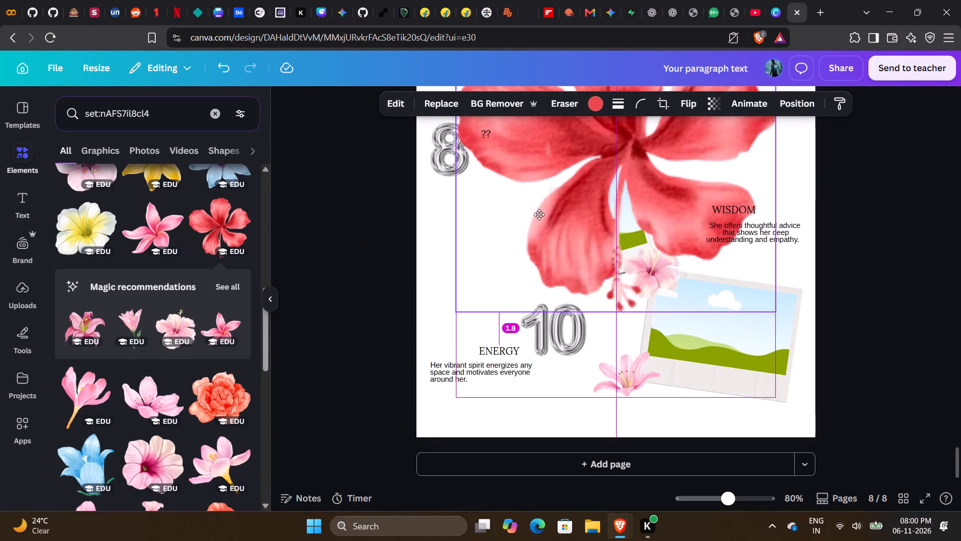
left_click_drag(539, 214, 470, 295)
left_click_drag(672, 118, 653, 138)
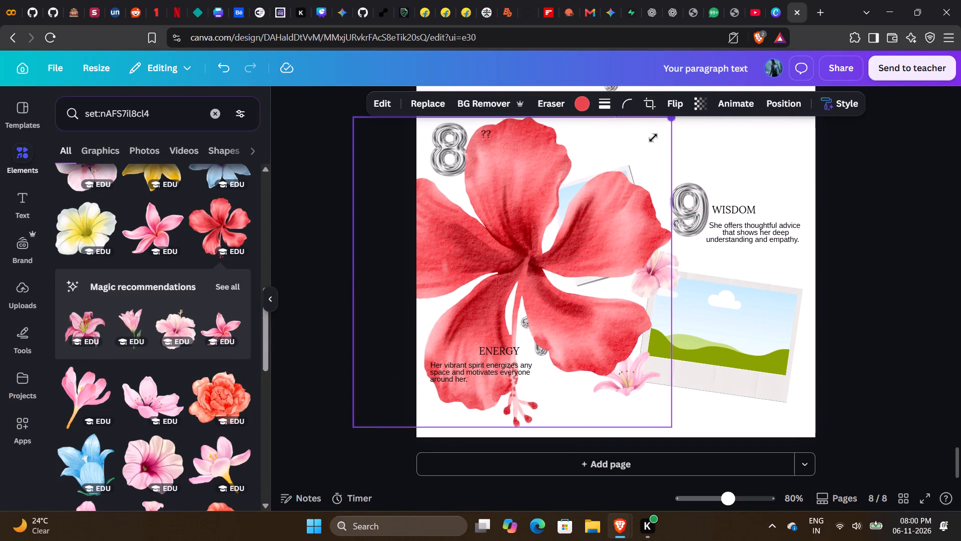
left_click_drag(653, 138, 485, 274)
left_click_drag(436, 323, 497, 178)
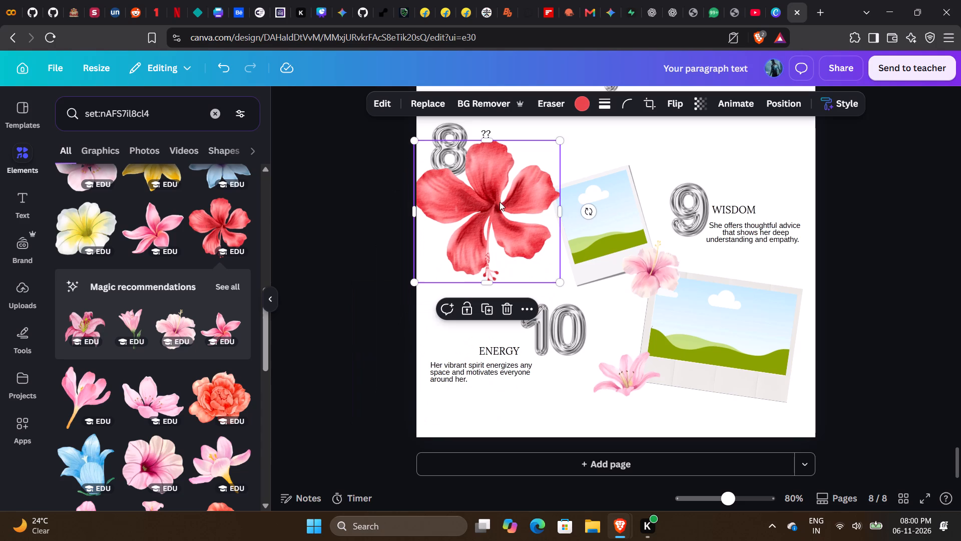
left_click_drag(561, 282, 506, 220)
left_click_drag(472, 187, 501, 266)
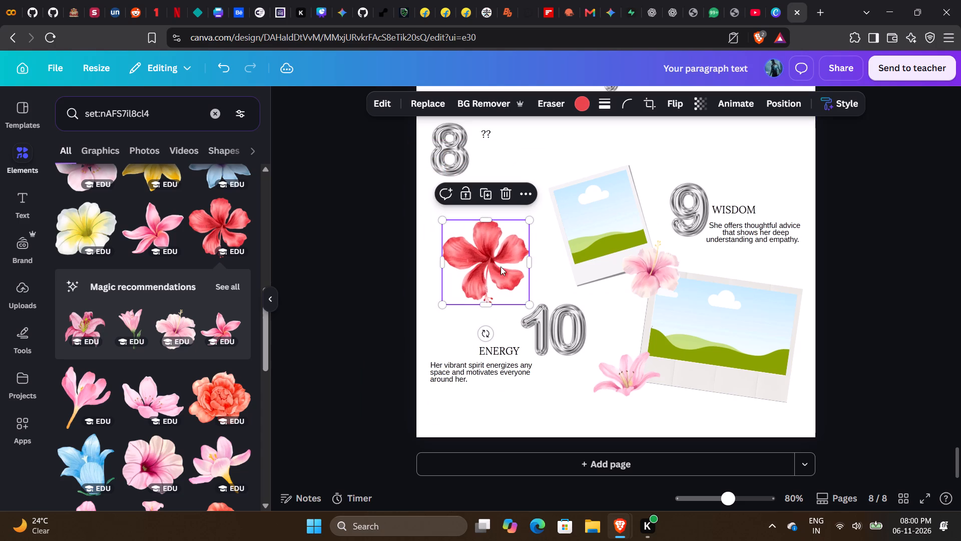
Rotate the red hibiscus to about -172°, shrink it further and settle it just above the ENERGY heading near number 10.
left_click_drag(478, 334, 561, 240)
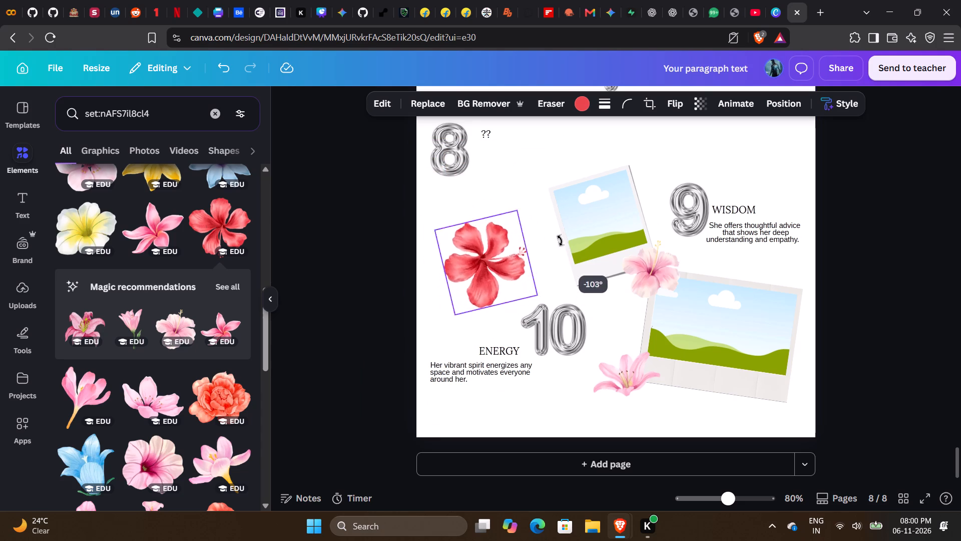
left_click_drag(561, 240, 510, 142)
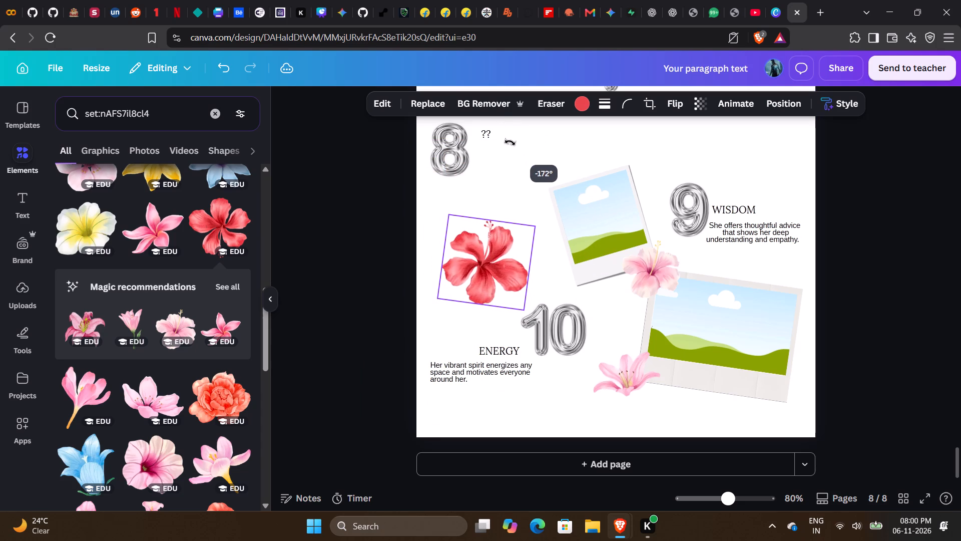
left_click_drag(510, 142, 510, 144)
left_click_drag(527, 310, 520, 295)
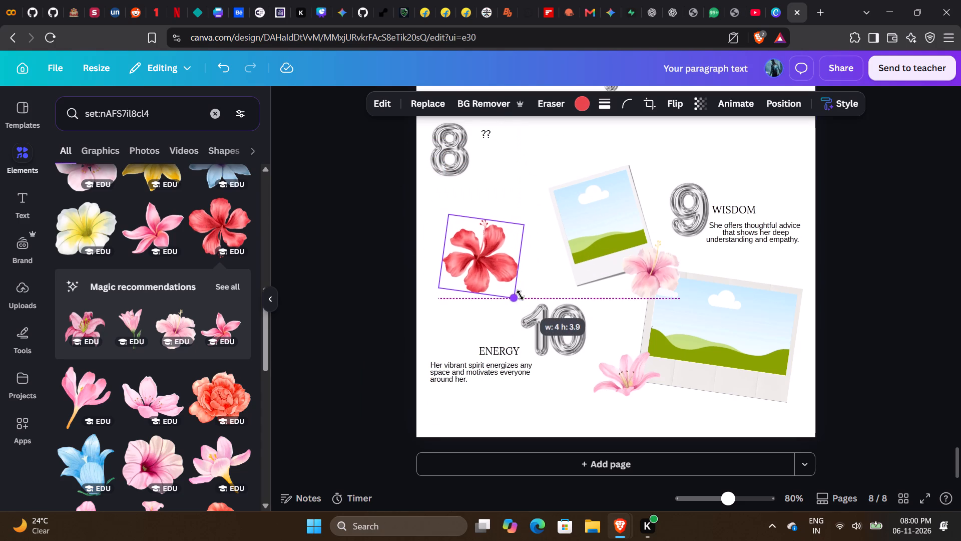
left_click_drag(520, 295, 515, 284)
left_click_drag(470, 250, 457, 262)
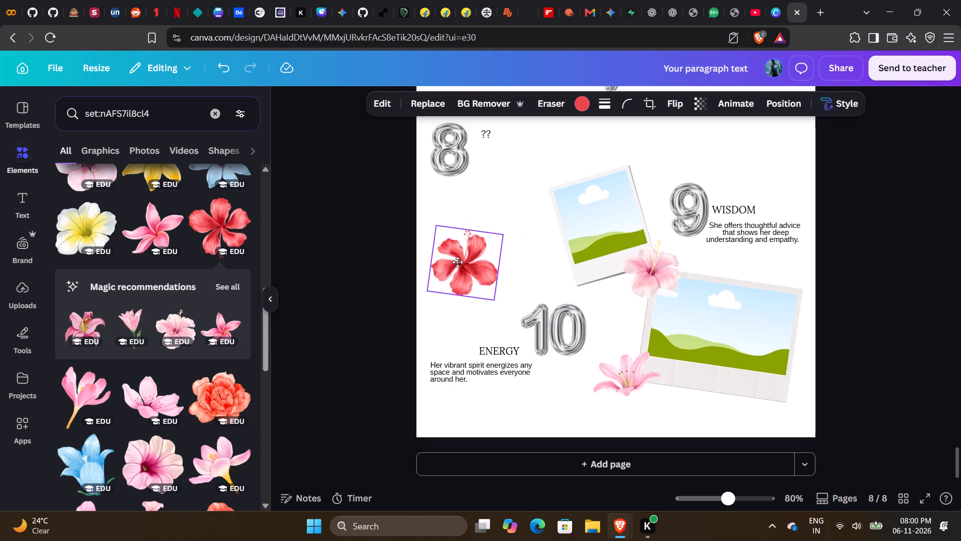
left_click_drag(457, 262, 453, 271)
left_click_drag(493, 312, 493, 301)
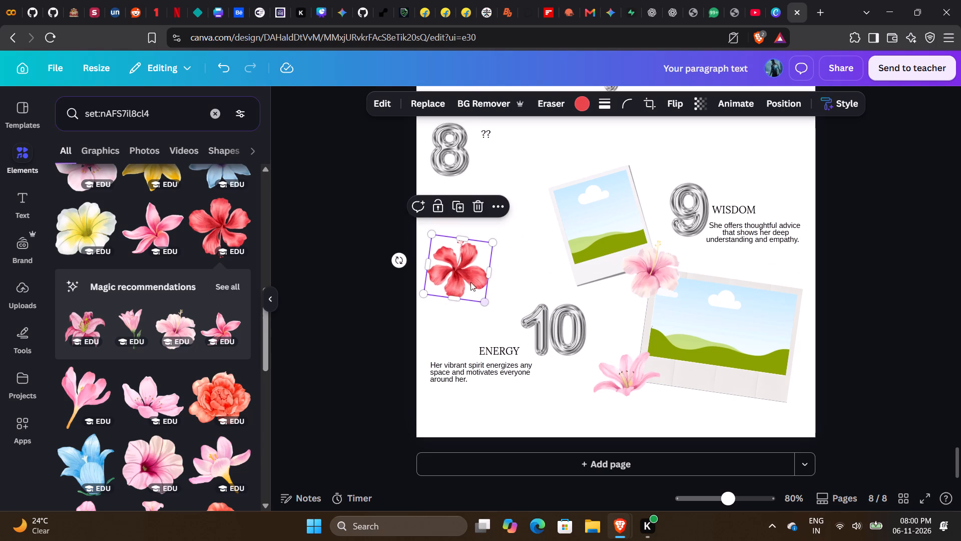
left_click_drag(459, 268, 468, 295)
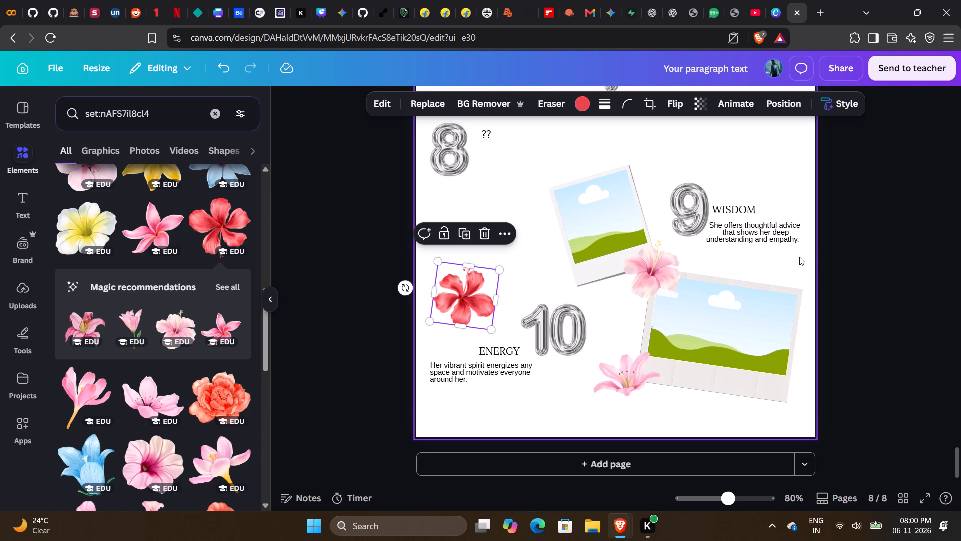
left_click(866, 238)
Temporarily group number 7 with its STYLE heading and paragraph to move them slightly lower on page 8.
scroll(612, 300, "up", 1)
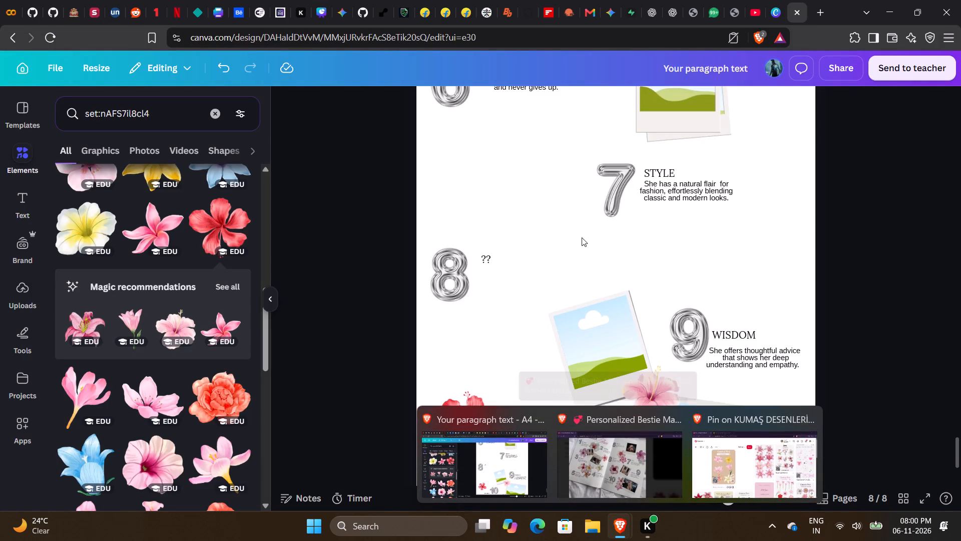
left_click_drag(577, 240, 571, 271)
left_click(641, 235)
scroll(641, 235, "up", 2)
scroll(651, 257, "down", 1)
left_click_drag(725, 500, 712, 504)
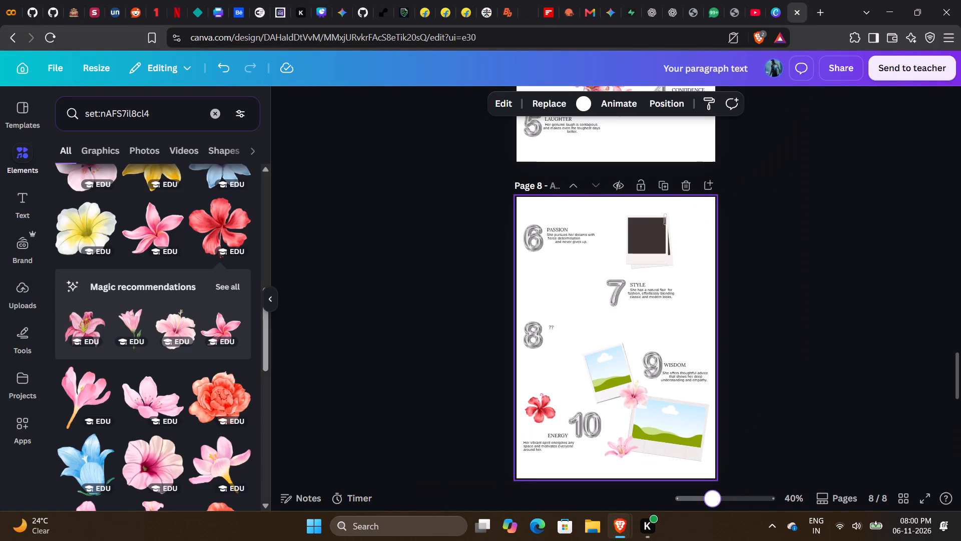
left_click_drag(712, 504, 713, 504)
left_click(605, 288)
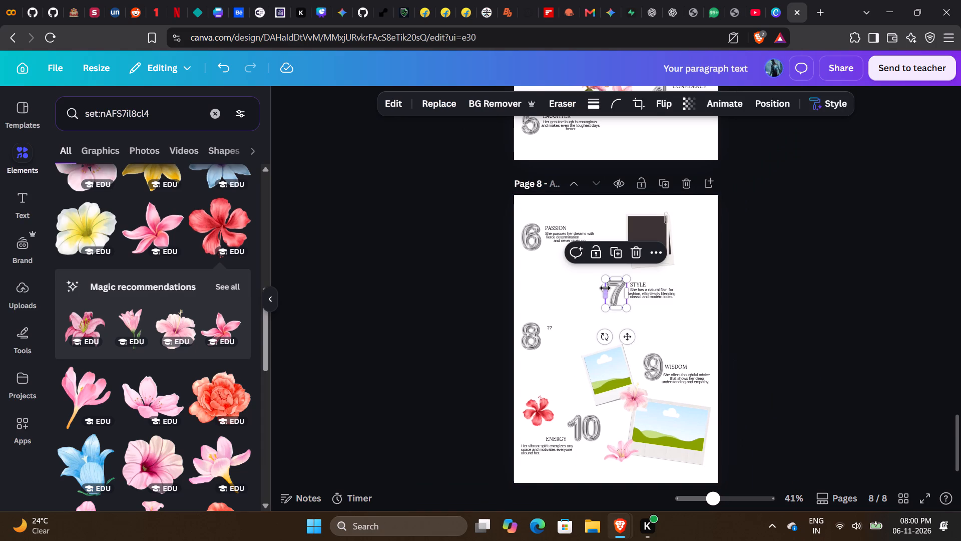
left_click(568, 289)
left_click_drag(585, 294, 648, 298)
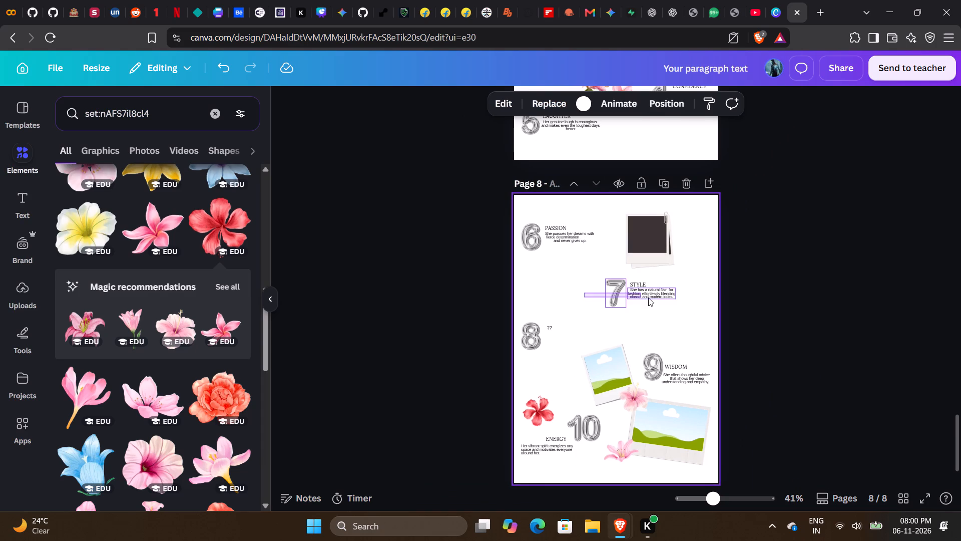
left_click_drag(648, 298, 688, 281)
left_click(600, 248)
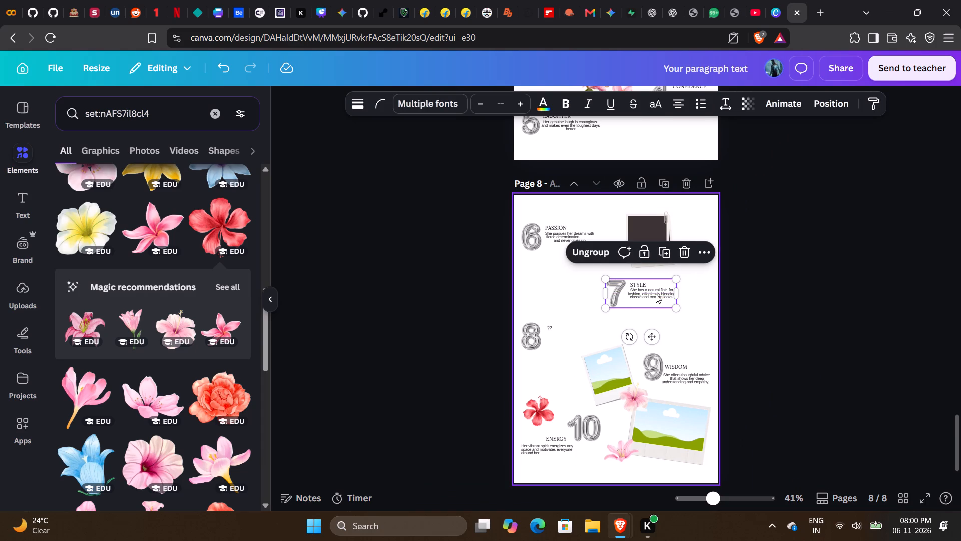
left_click_drag(656, 294, 657, 306)
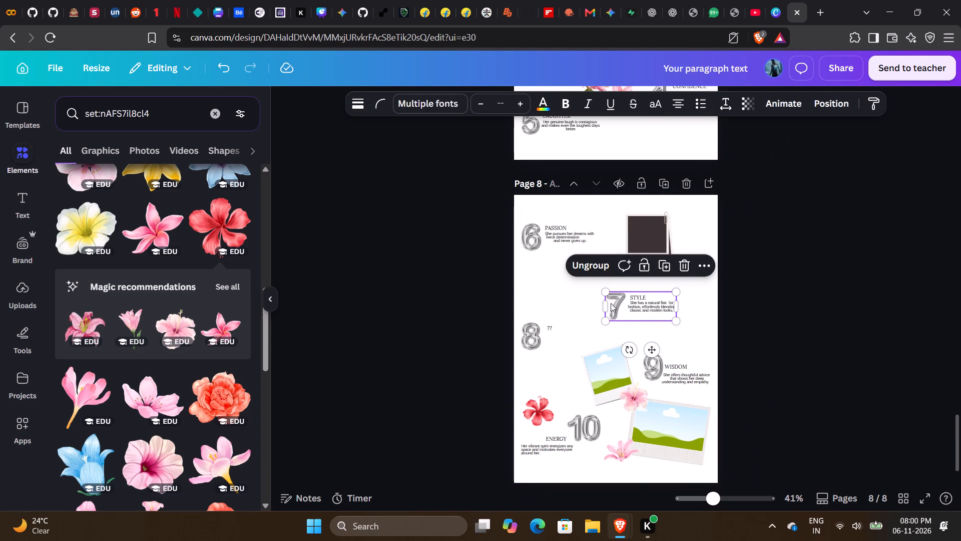
left_click(602, 265)
left_click(691, 336)
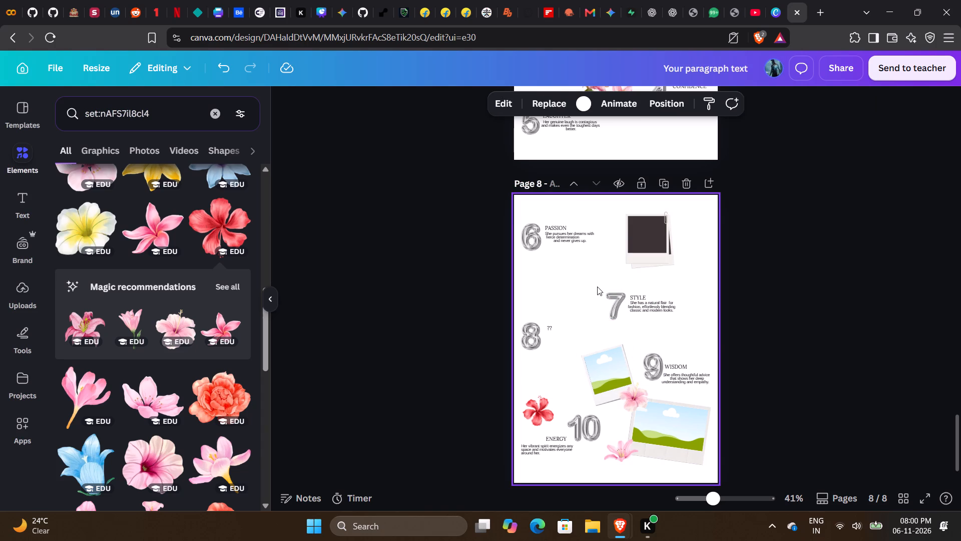
Move the balloon number 10 slightly closer to the ENERGY heading.
scroll(745, 304, "down", 1)
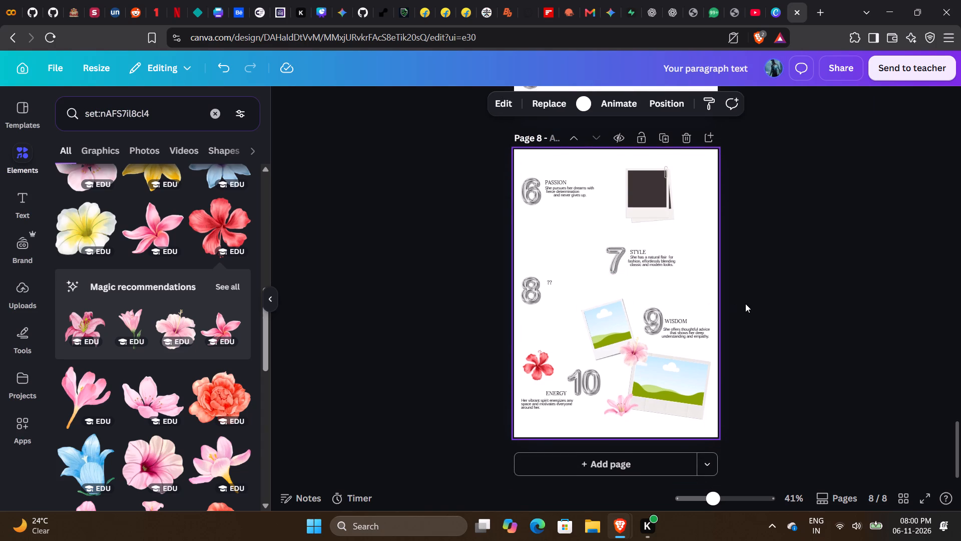
scroll(761, 309, "down", 1)
left_click(591, 386)
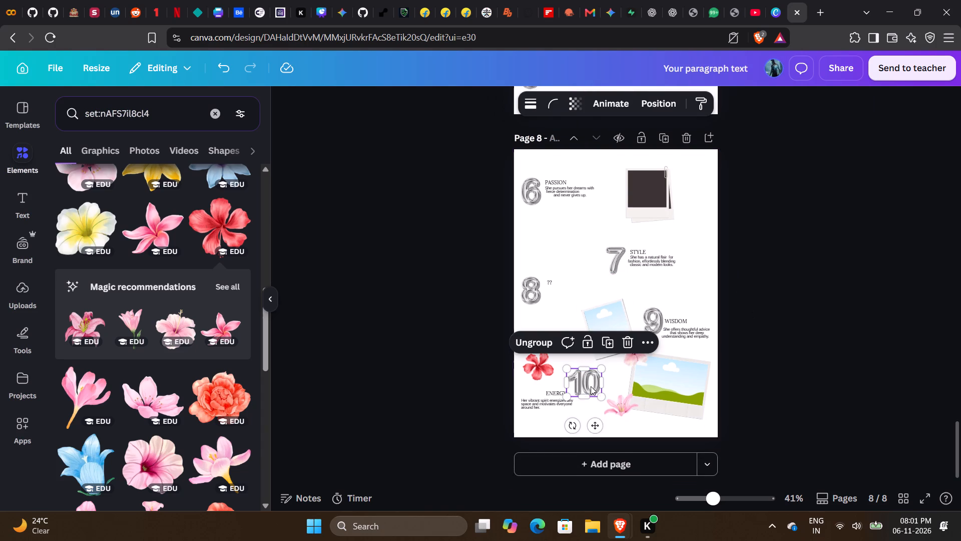
left_click_drag(592, 427, 587, 428)
left_click(801, 367)
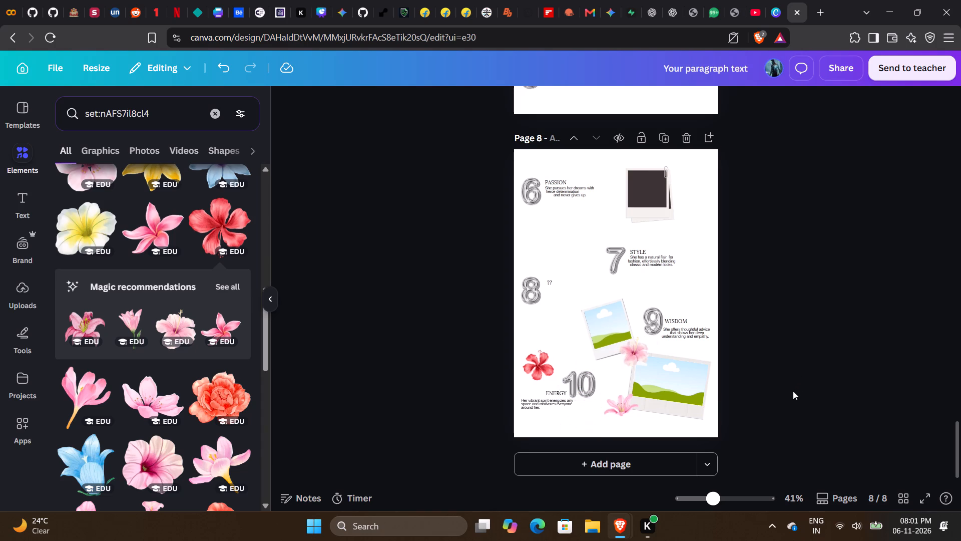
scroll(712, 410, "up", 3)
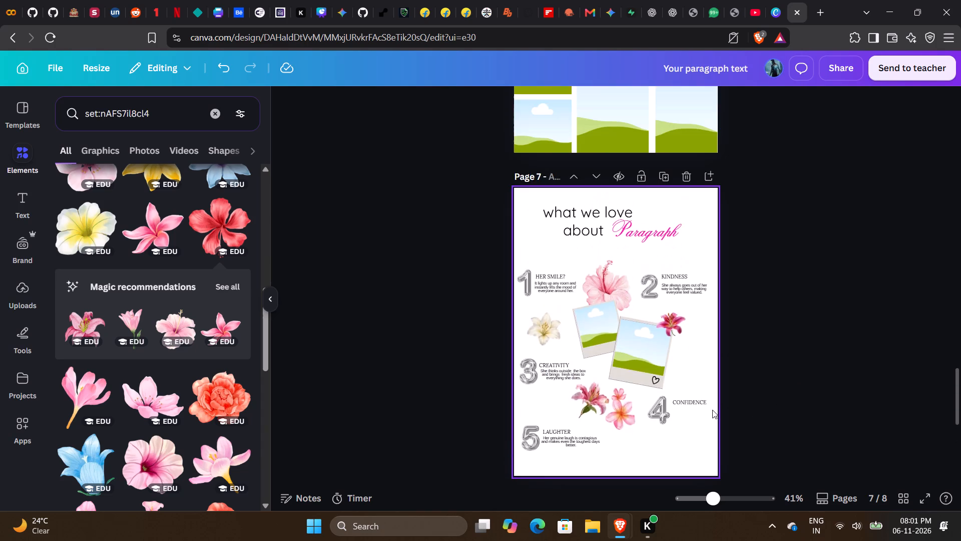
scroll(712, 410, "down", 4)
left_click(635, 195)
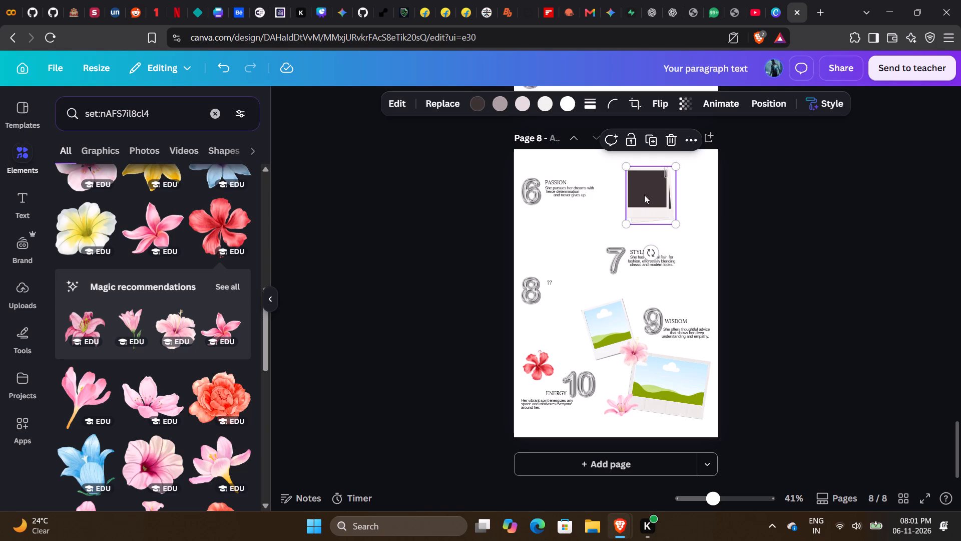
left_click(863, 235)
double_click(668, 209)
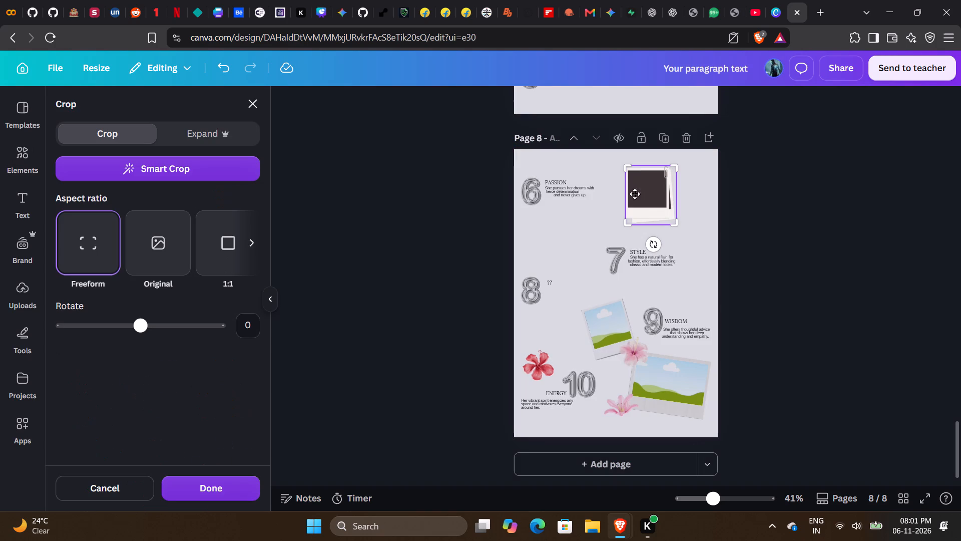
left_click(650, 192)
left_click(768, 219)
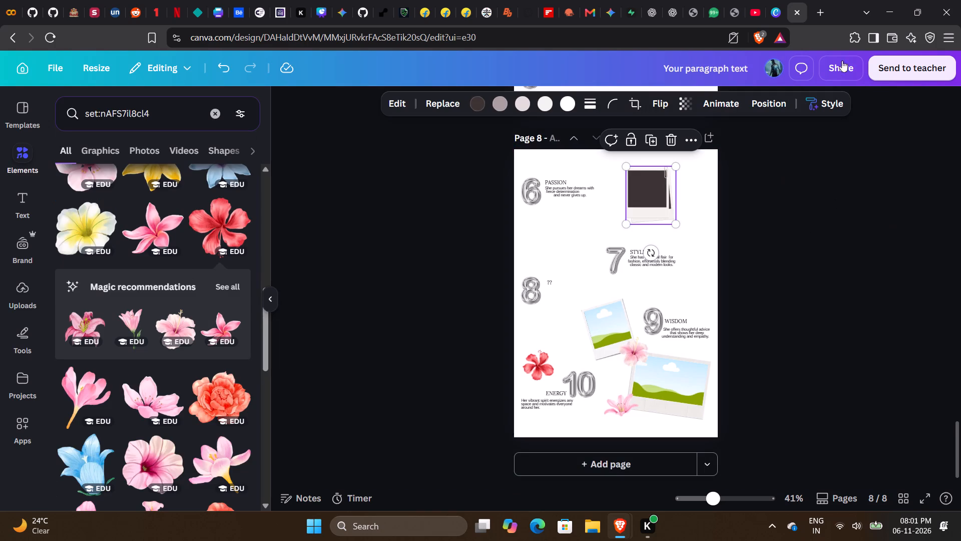
Switch from Canva to the Pinterest window showing pins of Canva flower element sets.
left_click(890, 11)
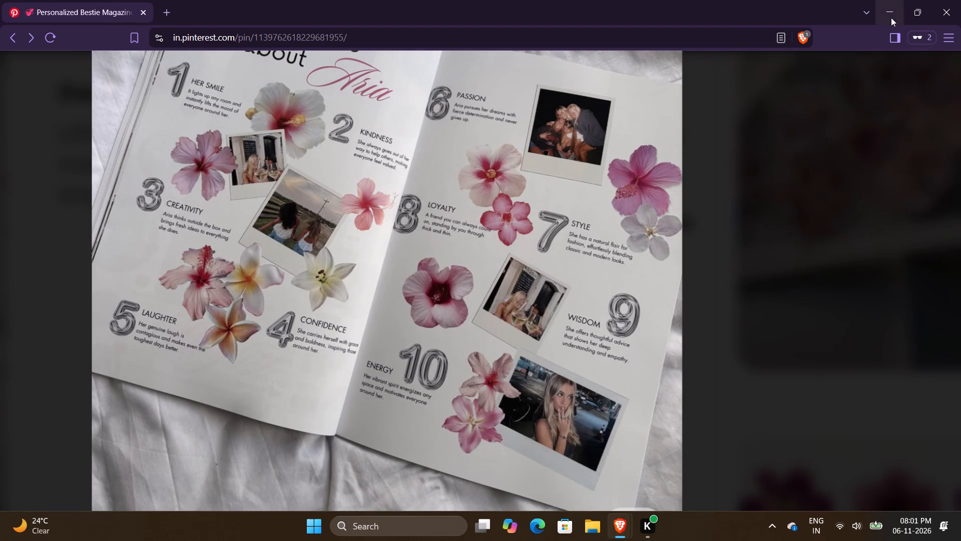
left_click(891, 18)
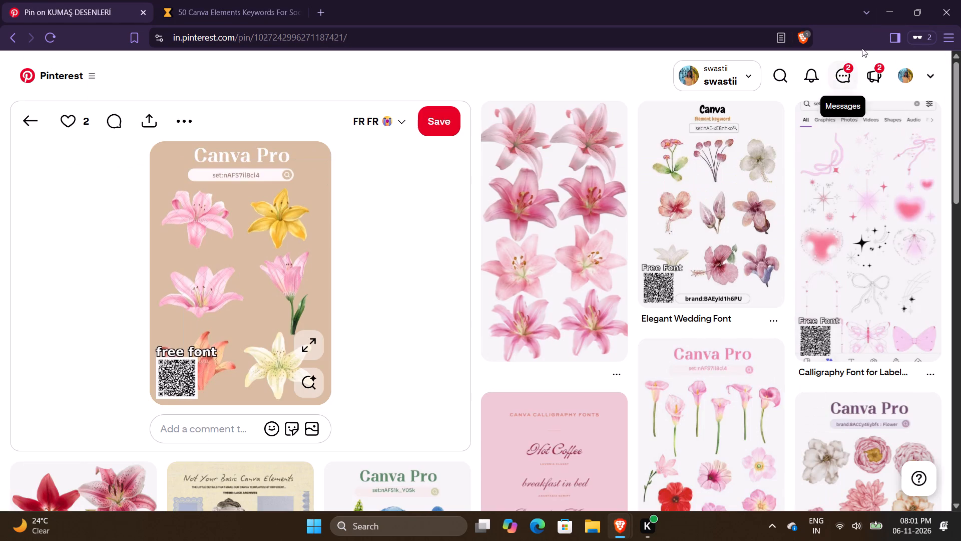